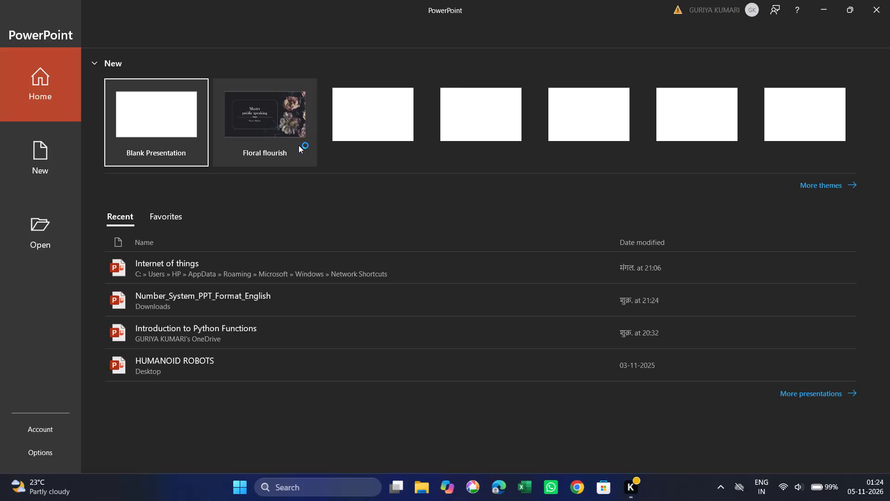
# Open the presentation "The mysteries of the deep ocean" from the OneDrive Documents folder.
pyautogui.click(57, 161)
pyautogui.click(42, 84)
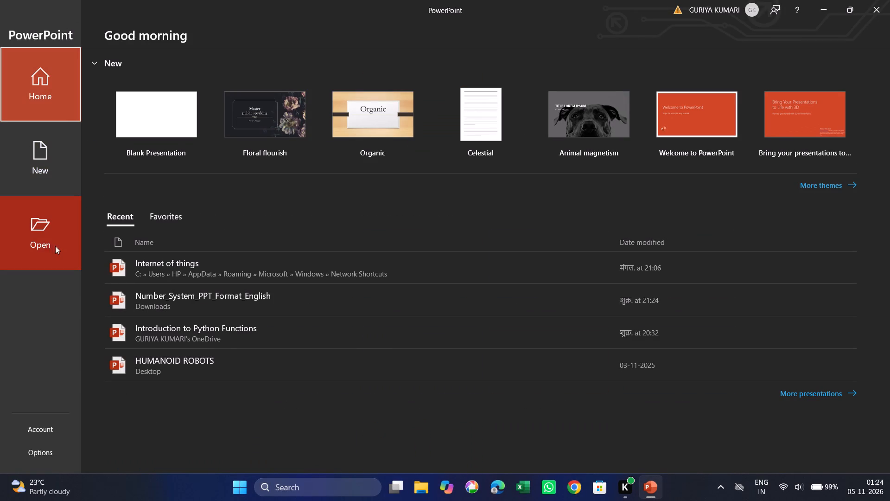
pyautogui.click(45, 245)
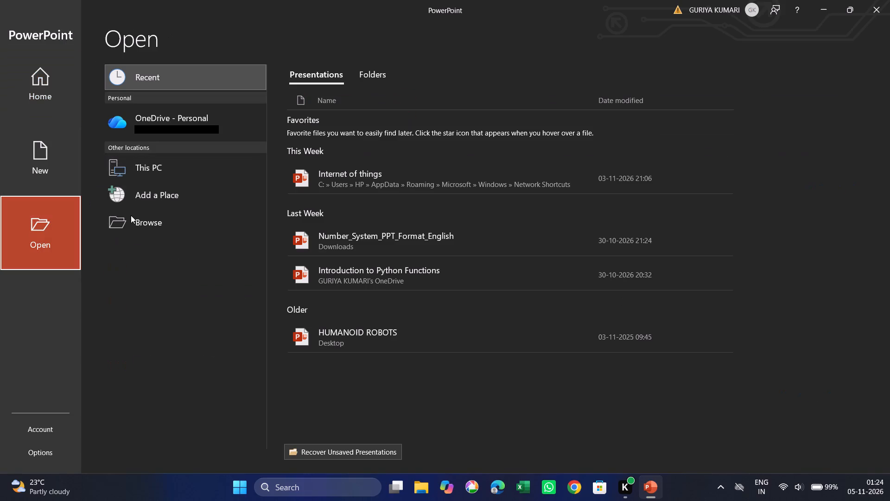
pyautogui.click(131, 215)
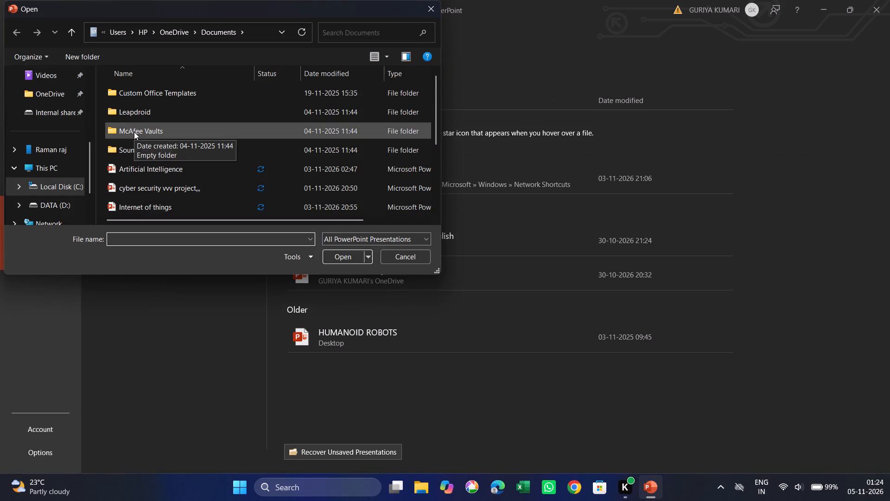
pyautogui.scroll(-1, 144, 119)
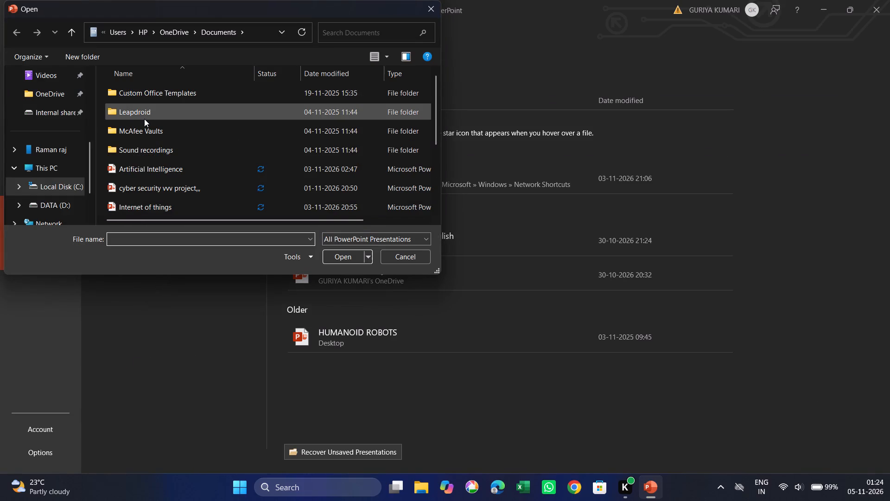
pyautogui.scroll(-1, 144, 119)
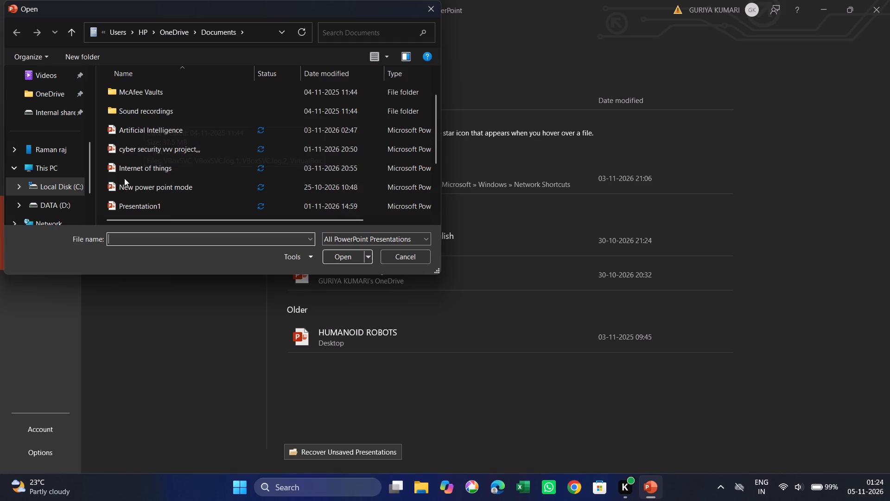
pyautogui.scroll(-1, 124, 178)
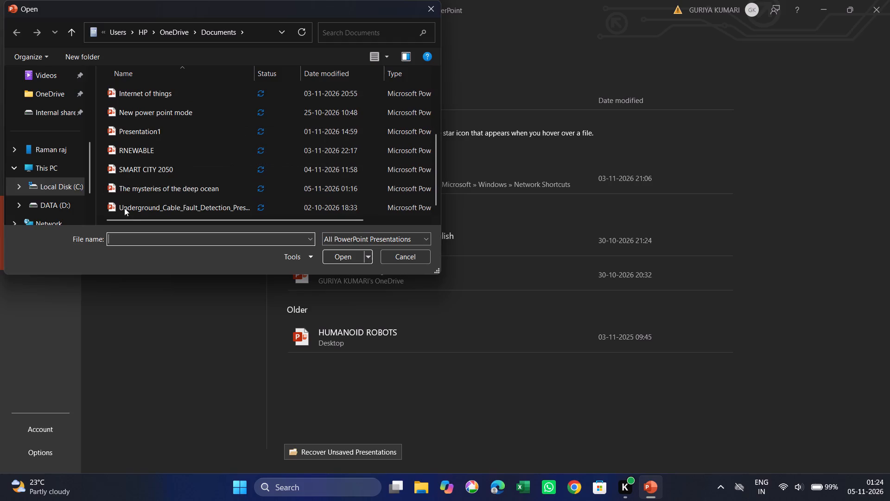
pyautogui.doubleClick(151, 192)
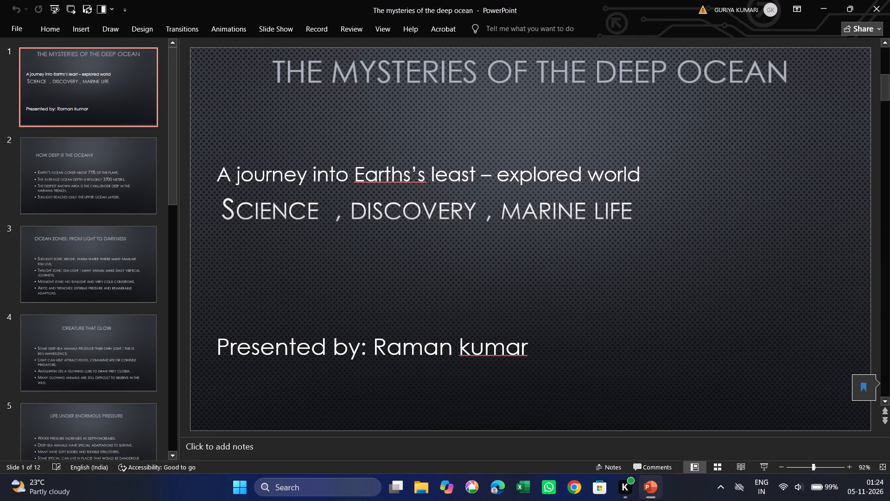
# Make the slide 1 title "The Mysteries of the Deep Ocean" bold.
pyautogui.moveTo(275, 75); pyautogui.dragTo(504, 83)
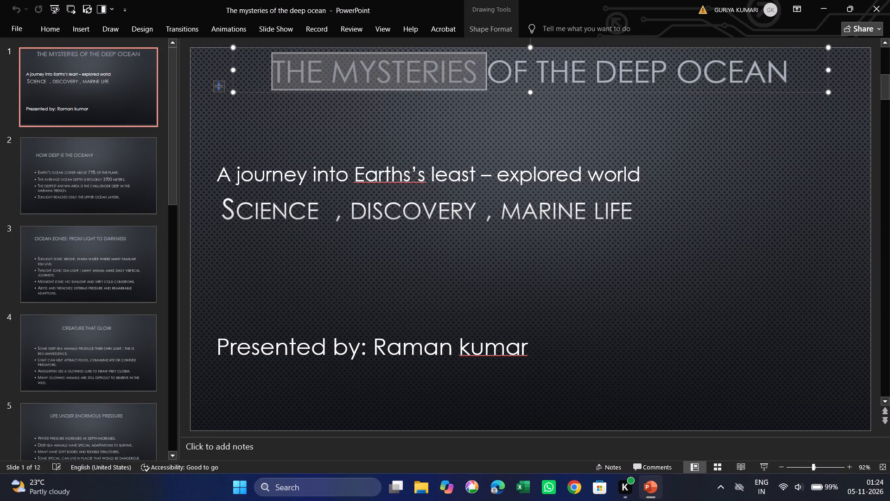
pyautogui.moveTo(504, 83); pyautogui.dragTo(765, 82)
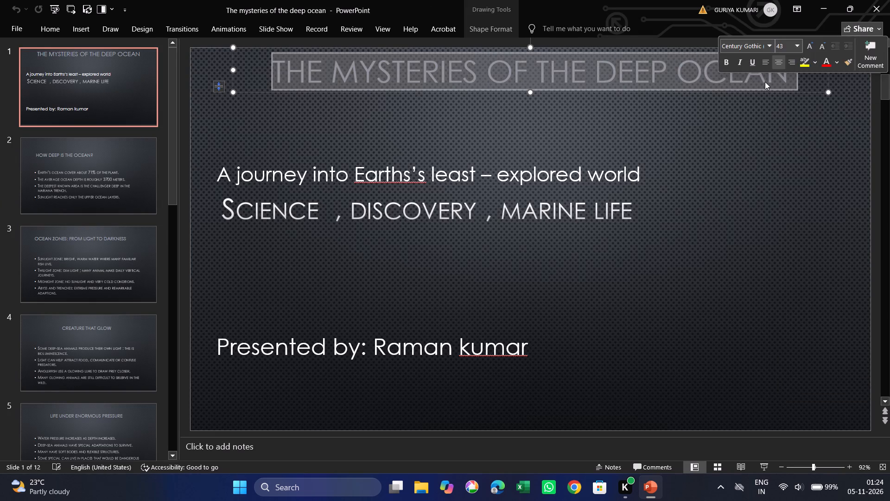
pyautogui.rightClick(737, 67)
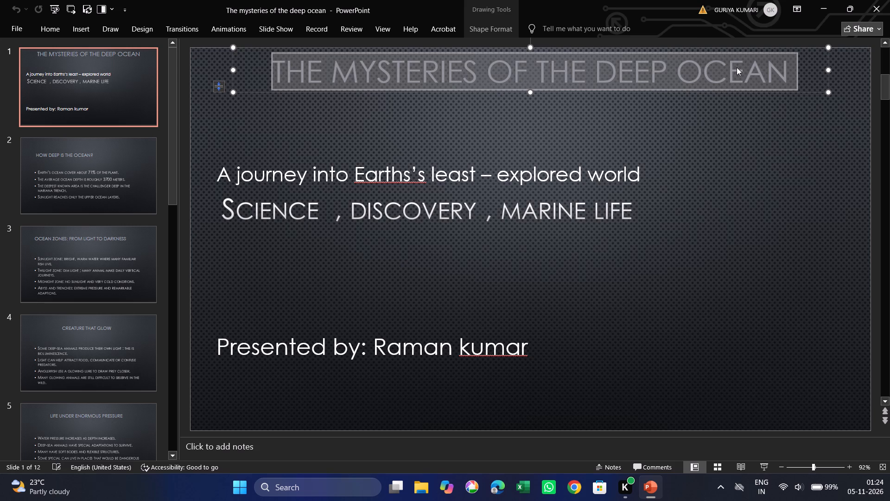
pyautogui.click(705, 51)
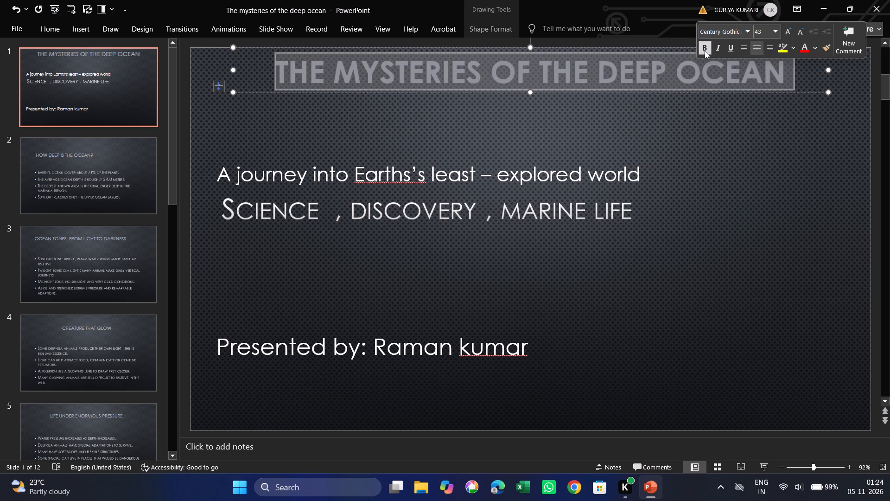
pyautogui.click(680, 250)
# On slide 2, shift the title "How deep is the ocean?" toward the right and shrink its box to fit closely around the text.
pyautogui.click(79, 189)
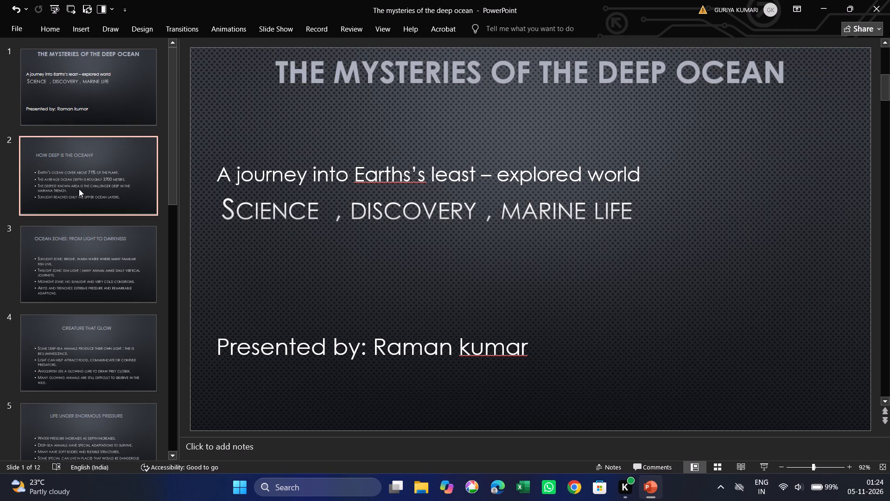
pyautogui.click(265, 128)
pyautogui.moveTo(265, 128); pyautogui.dragTo(437, 141)
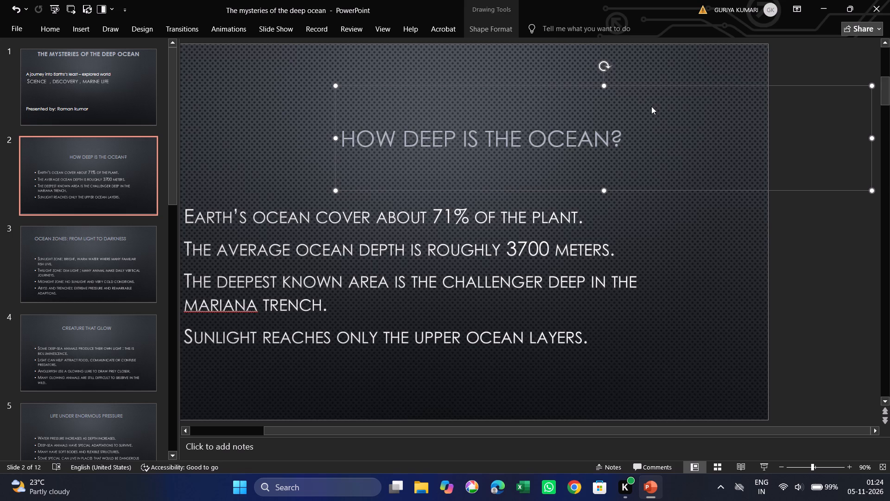
pyautogui.moveTo(873, 141); pyautogui.dragTo(761, 128)
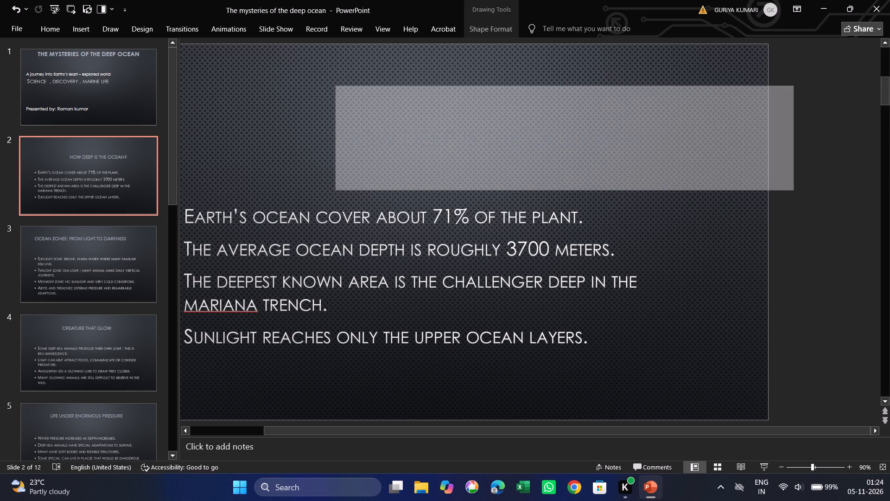
pyautogui.moveTo(761, 128); pyautogui.dragTo(629, 140)
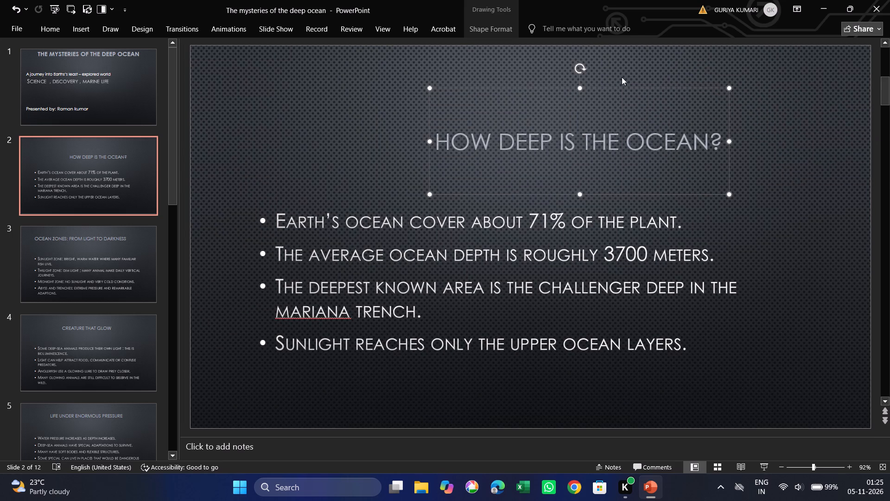
pyautogui.moveTo(580, 85); pyautogui.dragTo(580, 122)
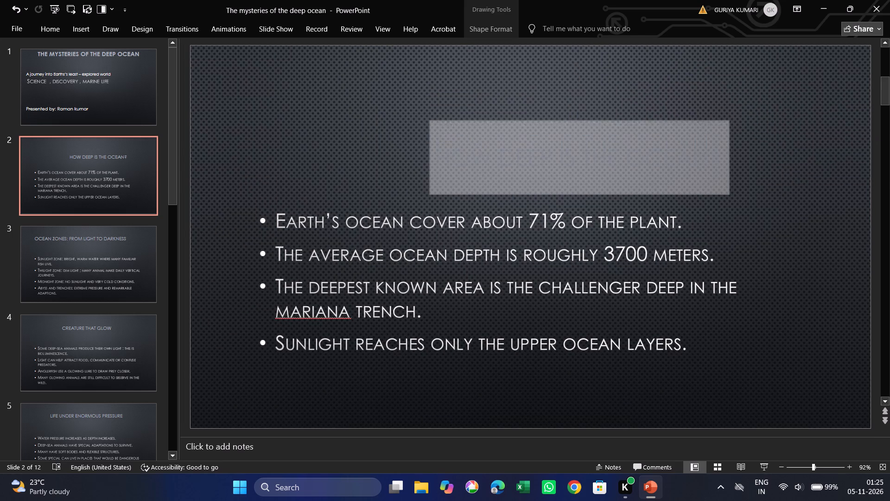
pyautogui.moveTo(580, 122); pyautogui.dragTo(580, 121)
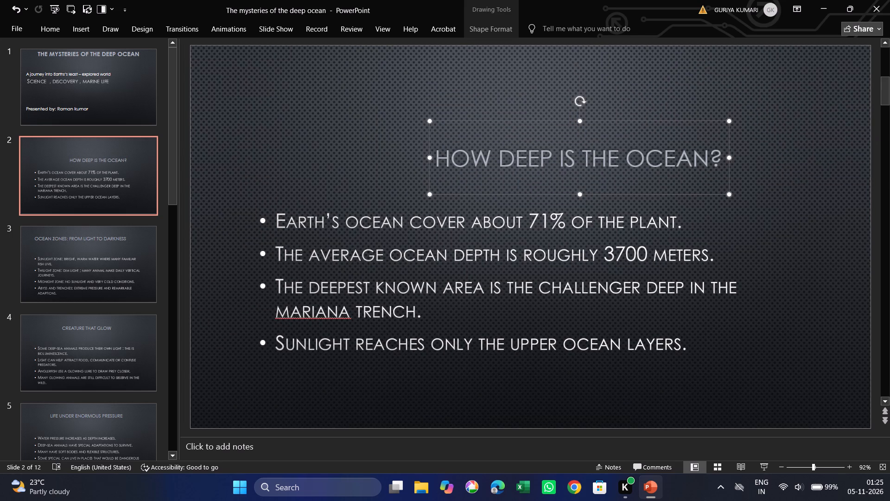
# Move the slide 2 title box up to the slide's top edge, centred horizontally.
pyautogui.moveTo(605, 117); pyautogui.dragTo(531, 58)
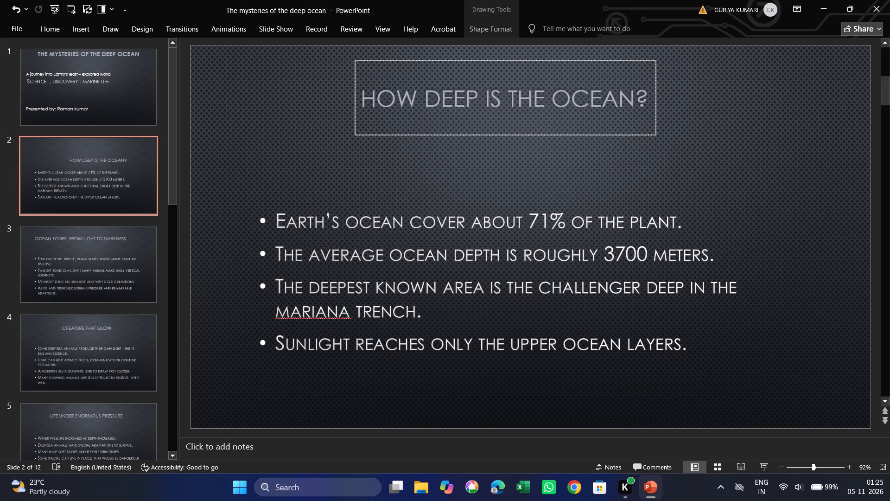
pyautogui.moveTo(531, 58); pyautogui.dragTo(503, 46)
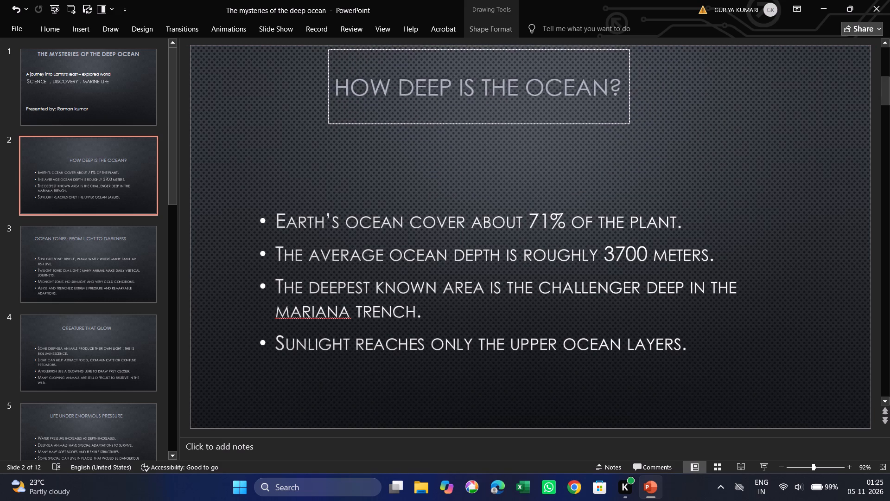
pyautogui.moveTo(503, 46); pyautogui.dragTo(543, 37)
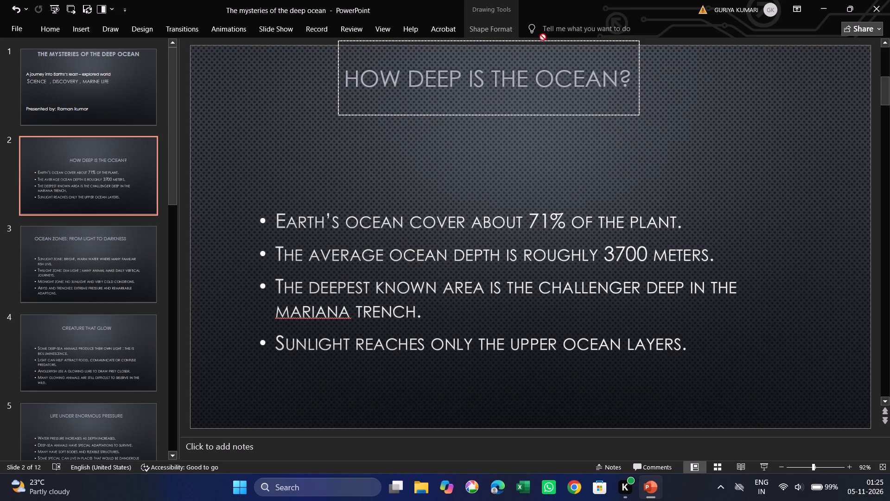
pyautogui.moveTo(543, 37); pyautogui.dragTo(549, 42)
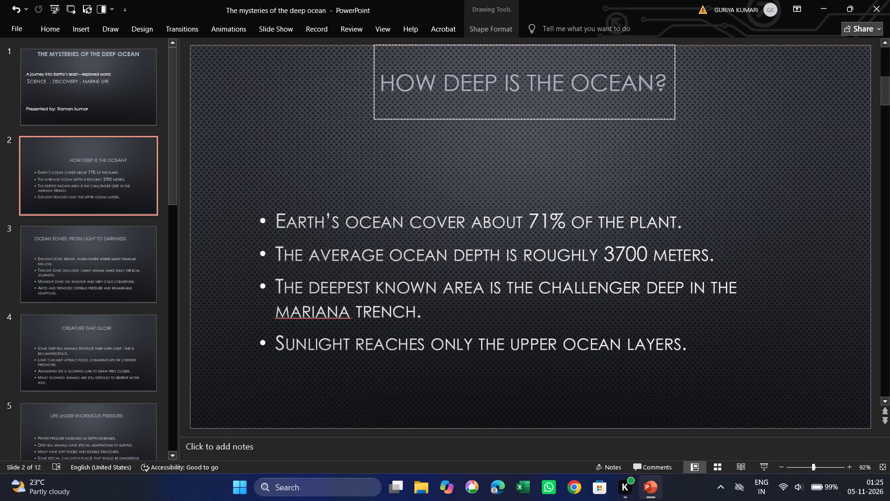
pyautogui.moveTo(549, 42); pyautogui.dragTo(555, 43)
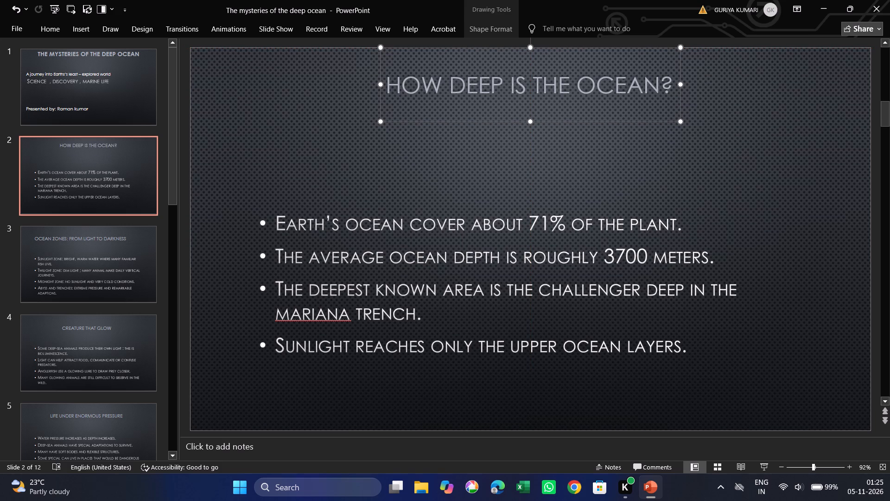
# Make the slide 2 title "How deep is the ocean?" bold.
pyautogui.moveTo(388, 88); pyautogui.dragTo(634, 86)
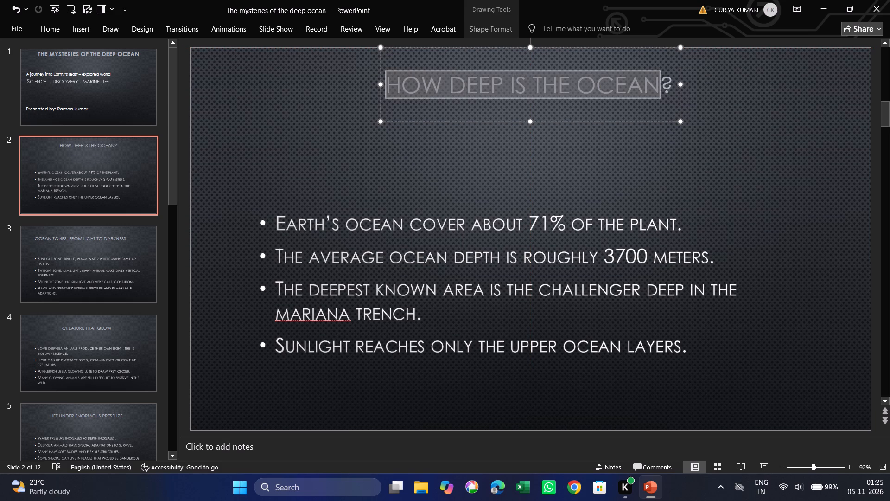
pyautogui.moveTo(634, 86); pyautogui.dragTo(724, 90)
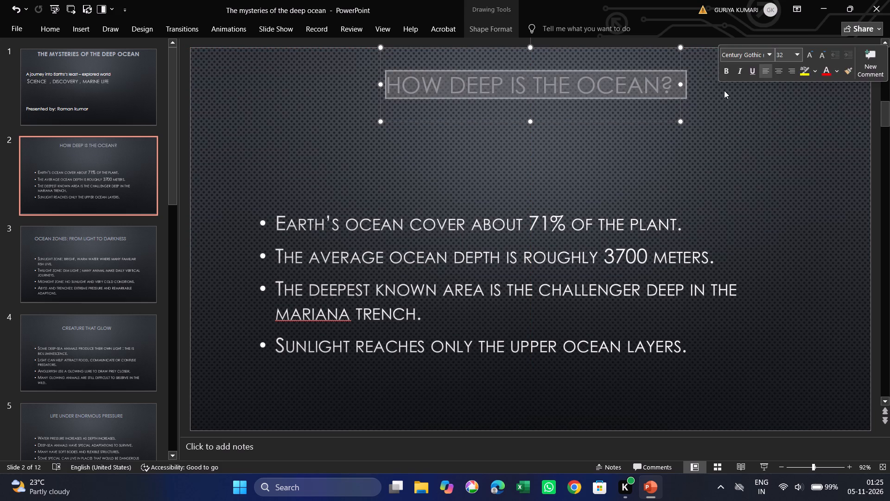
pyautogui.rightClick(623, 88)
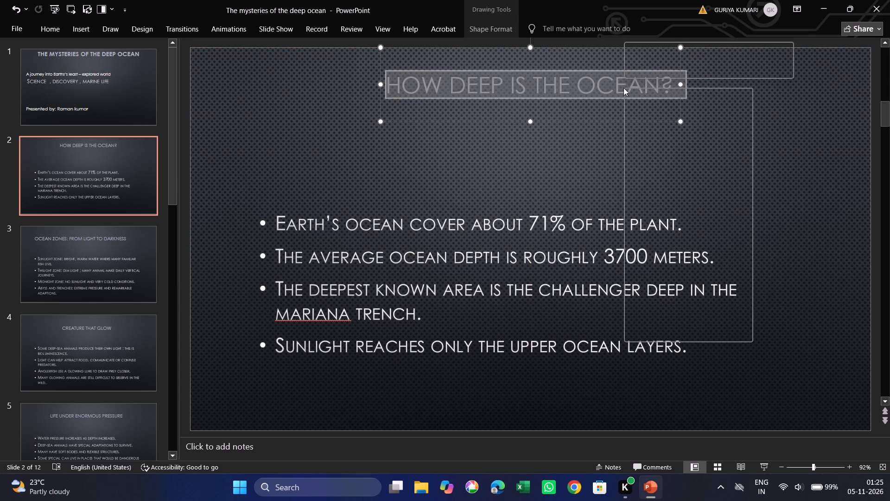
pyautogui.click(634, 69)
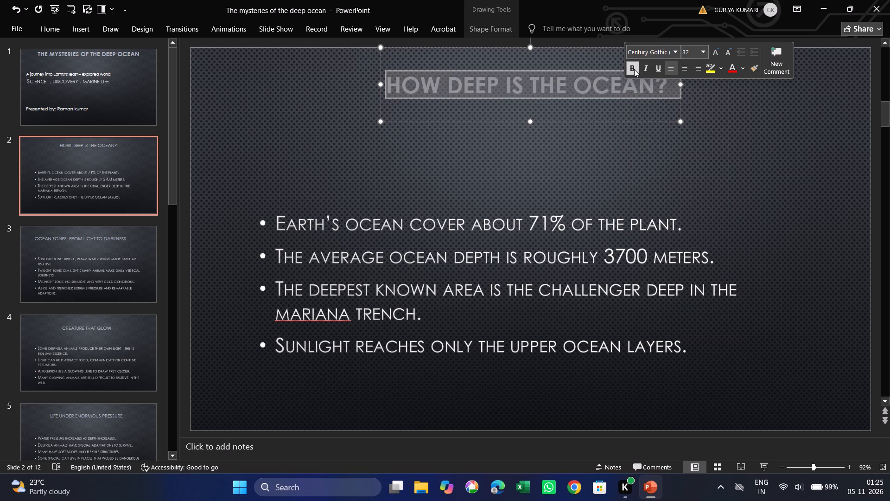
pyautogui.click(746, 148)
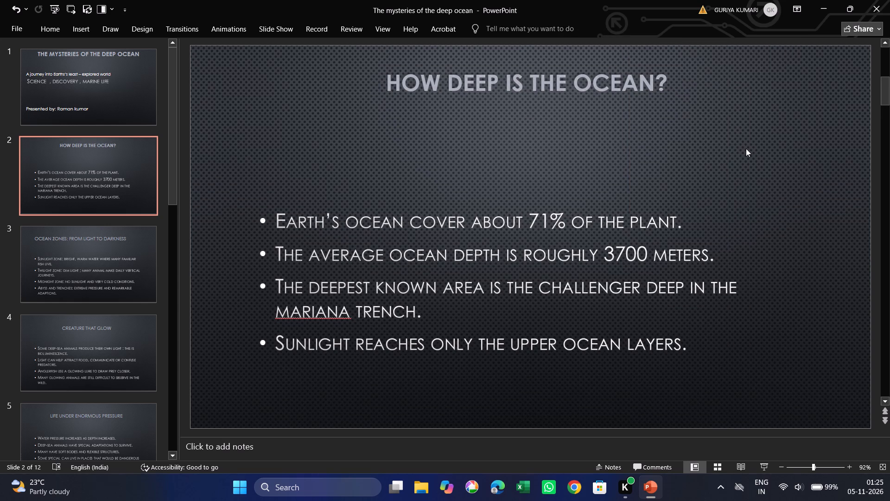
# Shift the slide 2 title box slightly left of centre, keeping it along the slide's top edge.
pyautogui.click(600, 96)
pyautogui.click(578, 85)
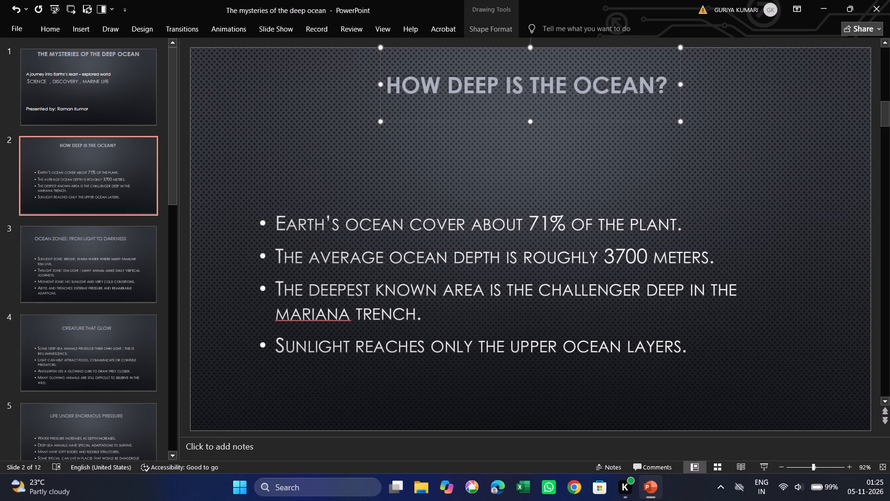
pyautogui.moveTo(564, 121); pyautogui.dragTo(516, 121)
pyautogui.click(516, 121)
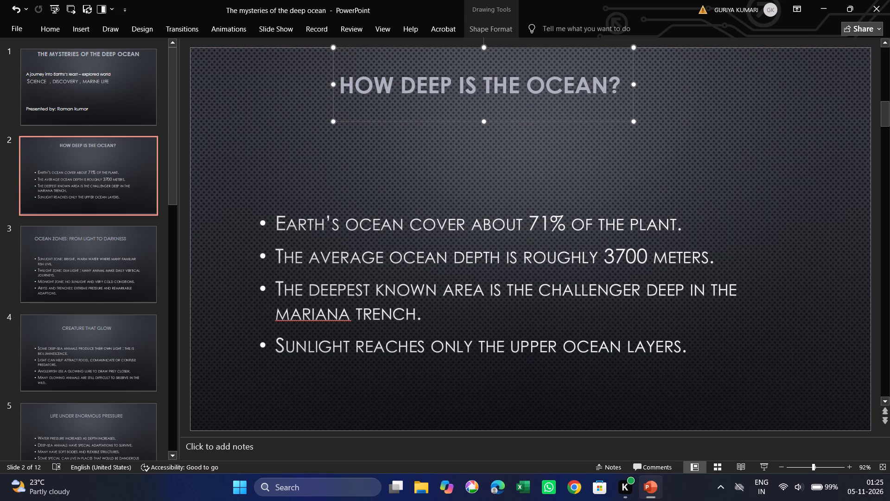
pyautogui.click(672, 149)
# Make the slide 3 title "Ocean zones: from light to darkness" bold.
pyautogui.click(73, 303)
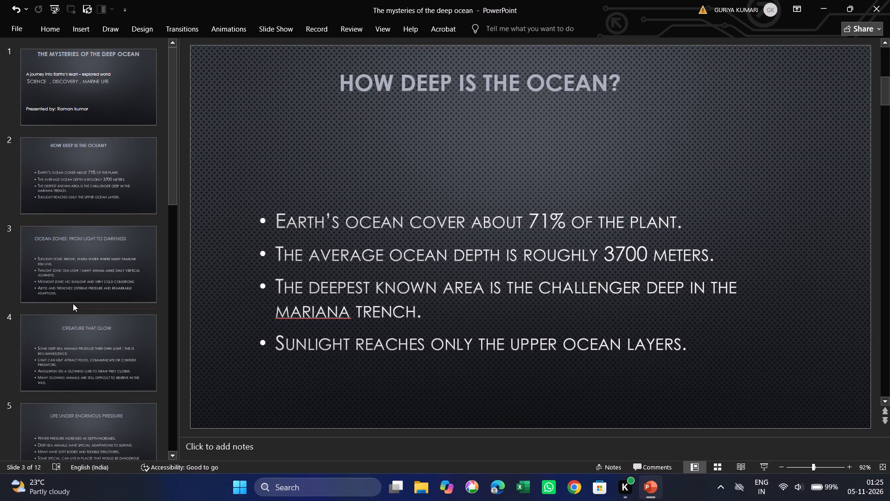
pyautogui.click(79, 296)
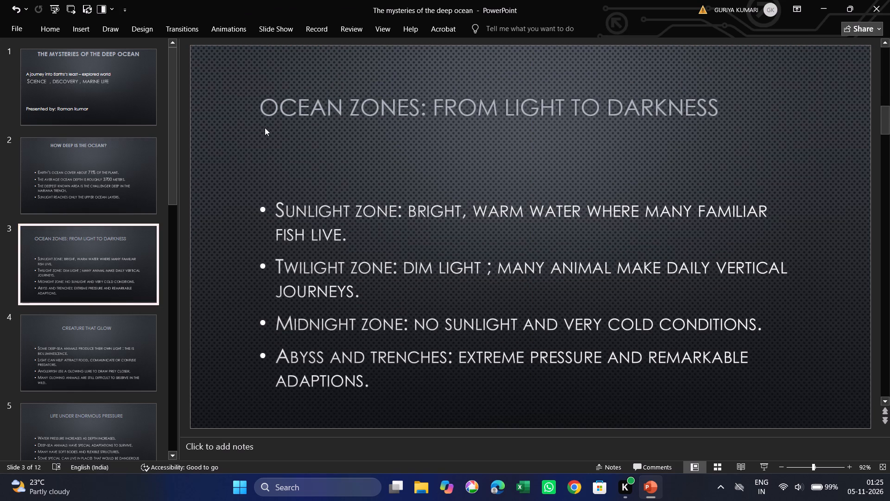
pyautogui.moveTo(266, 111); pyautogui.dragTo(553, 128)
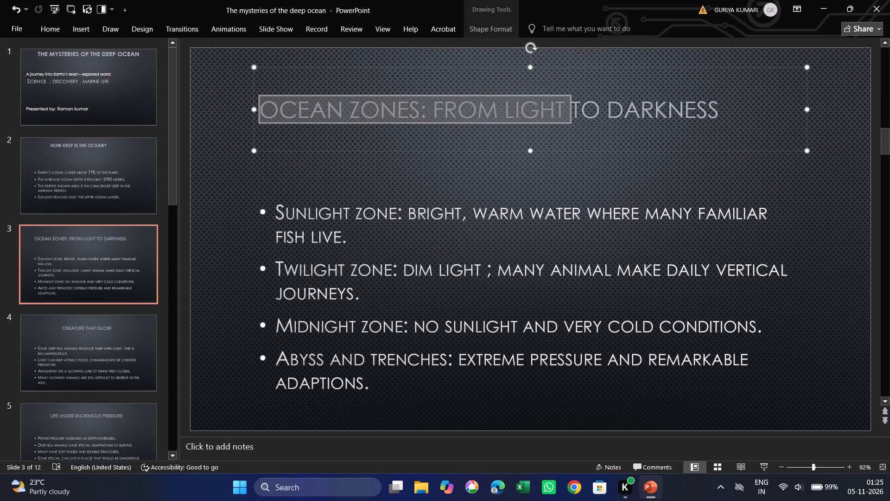
pyautogui.moveTo(553, 128); pyautogui.dragTo(668, 128)
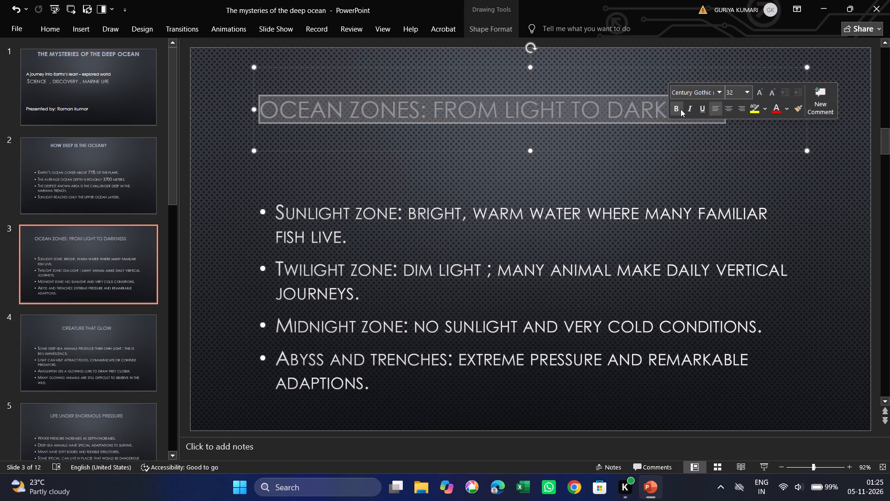
pyautogui.click(680, 109)
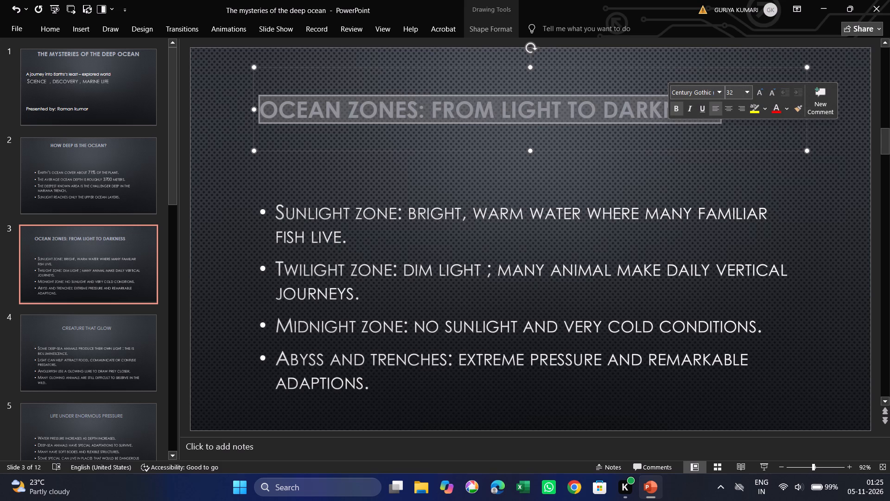
# Narrow the slide 3 title box by pulling in its right edge so it ends just past the word "Darkness".
pyautogui.click(804, 128)
pyautogui.moveTo(806, 111); pyautogui.dragTo(783, 111)
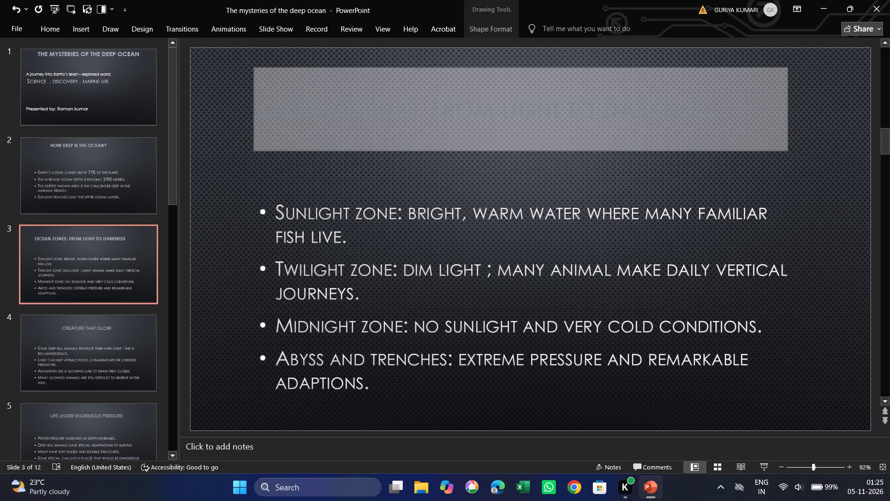
pyautogui.moveTo(783, 111); pyautogui.dragTo(741, 113)
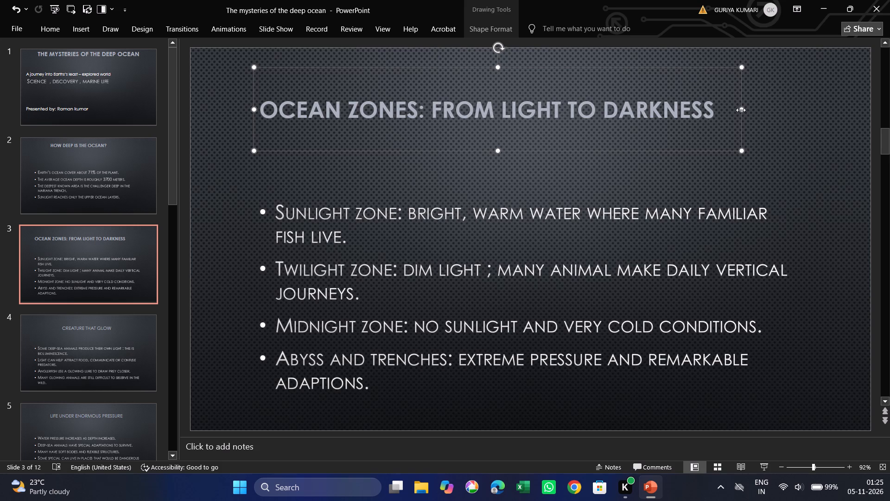
pyautogui.moveTo(740, 110); pyautogui.dragTo(726, 109)
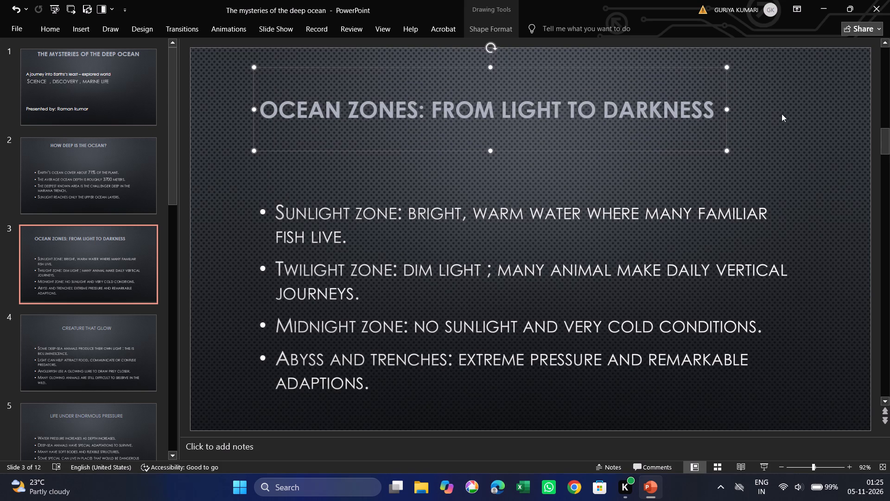
pyautogui.click(782, 114)
# Move the slide 3 title box up to the slide's top edge, centred horizontally.
pyautogui.click(575, 119)
pyautogui.moveTo(513, 153); pyautogui.dragTo(546, 141)
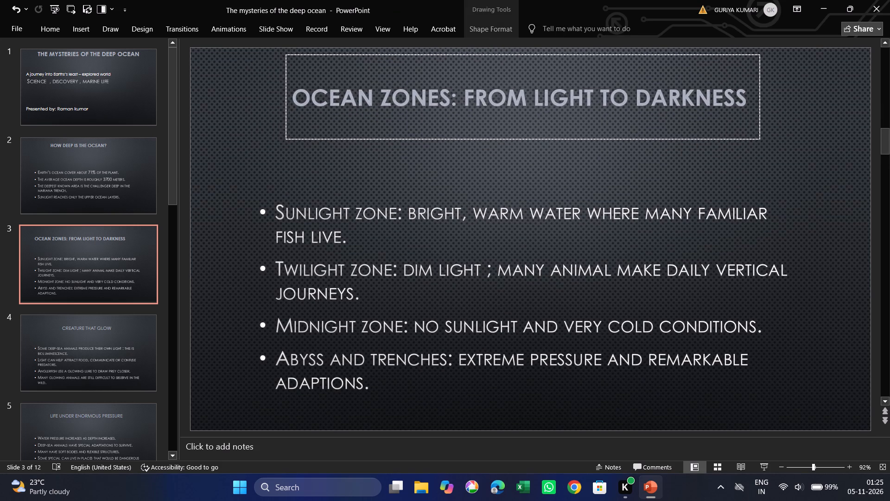
pyautogui.moveTo(546, 141); pyautogui.dragTo(551, 127)
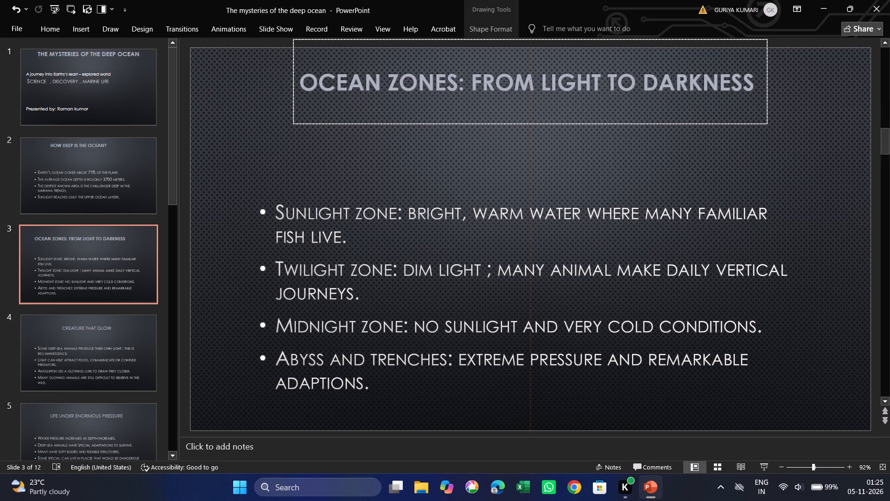
pyautogui.moveTo(551, 127); pyautogui.dragTo(551, 132)
pyautogui.click(570, 156)
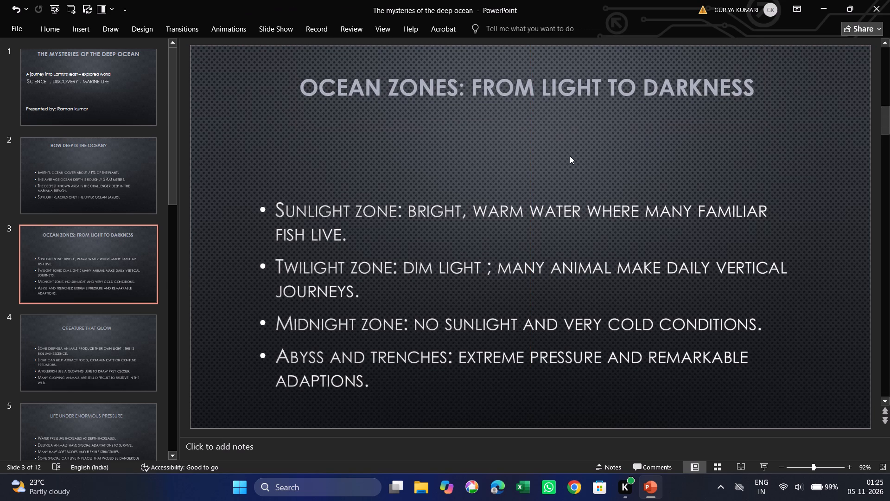
pyautogui.click(570, 156)
# On slide 4, reduce the "Creature that glow" title box to about half its height by lowering its top edge.
pyautogui.click(106, 347)
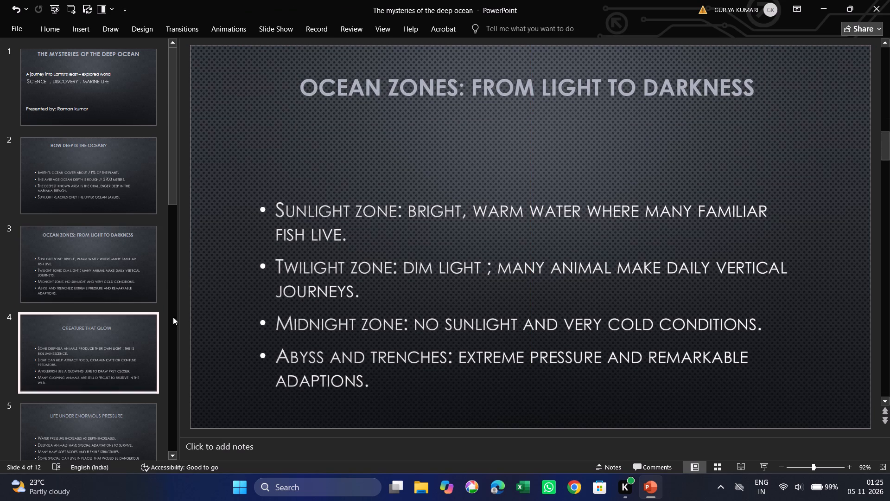
pyautogui.click(396, 113)
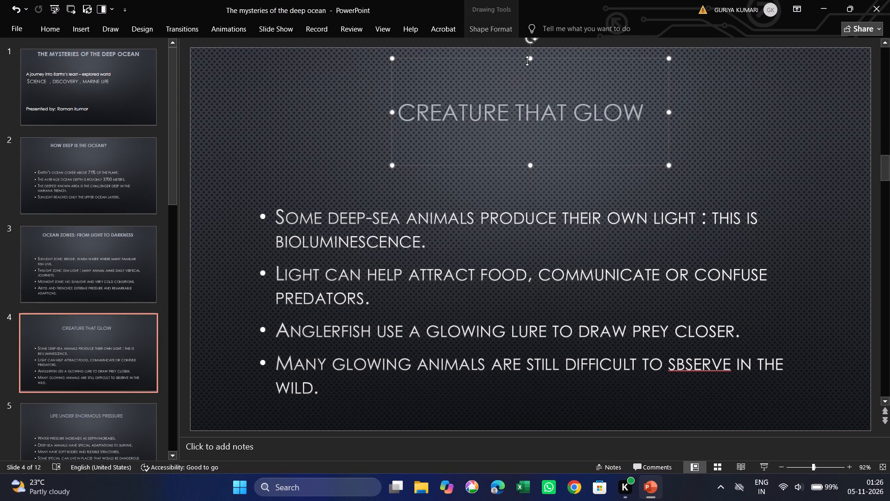
pyautogui.moveTo(528, 59); pyautogui.dragTo(528, 87)
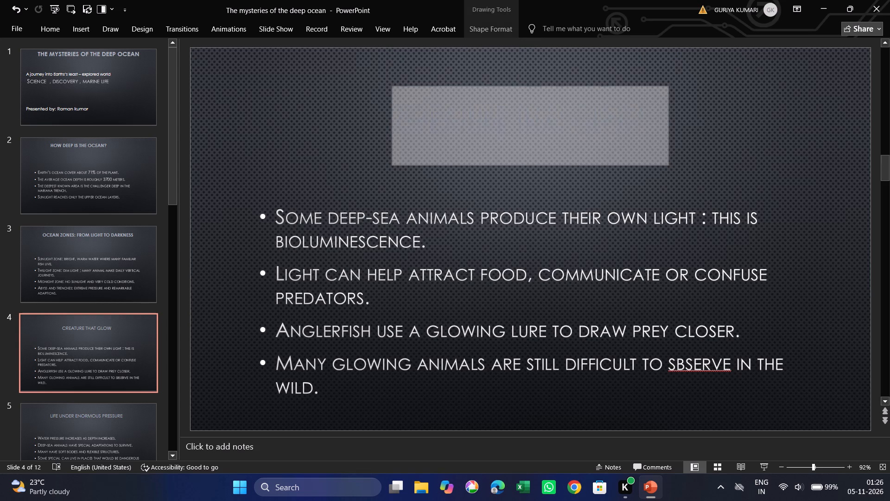
pyautogui.moveTo(528, 87); pyautogui.dragTo(530, 92)
pyautogui.moveTo(533, 92); pyautogui.dragTo(534, 111)
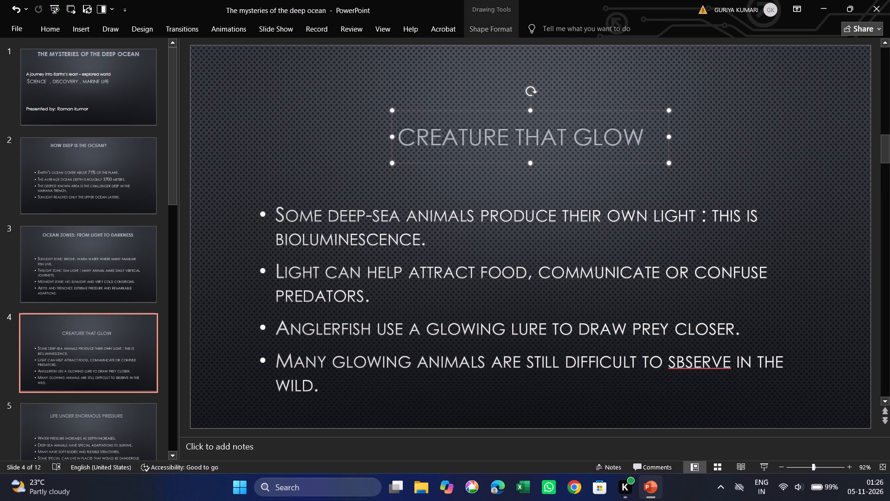
# Move the slide 4 title box up near the slide's top edge, centred horizontally.
pyautogui.moveTo(545, 110); pyautogui.dragTo(537, 51)
pyautogui.click(537, 51)
pyautogui.moveTo(537, 51); pyautogui.dragTo(554, 50)
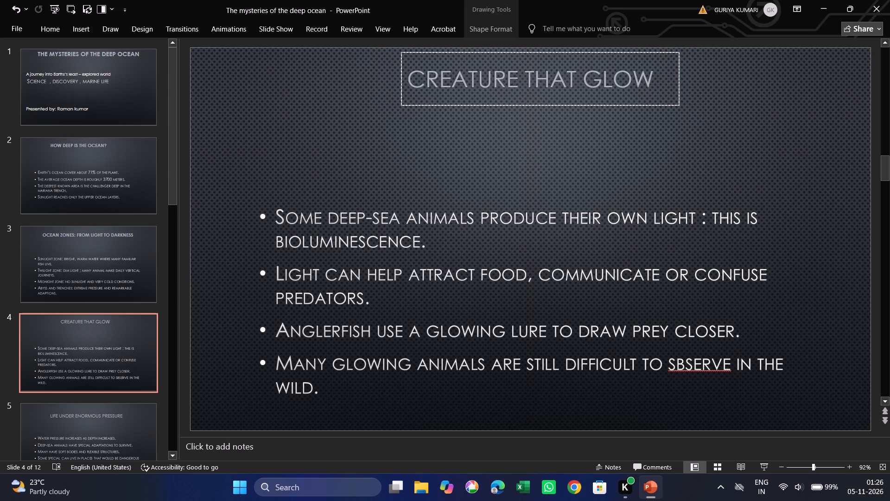
pyautogui.moveTo(554, 50); pyautogui.dragTo(611, 54)
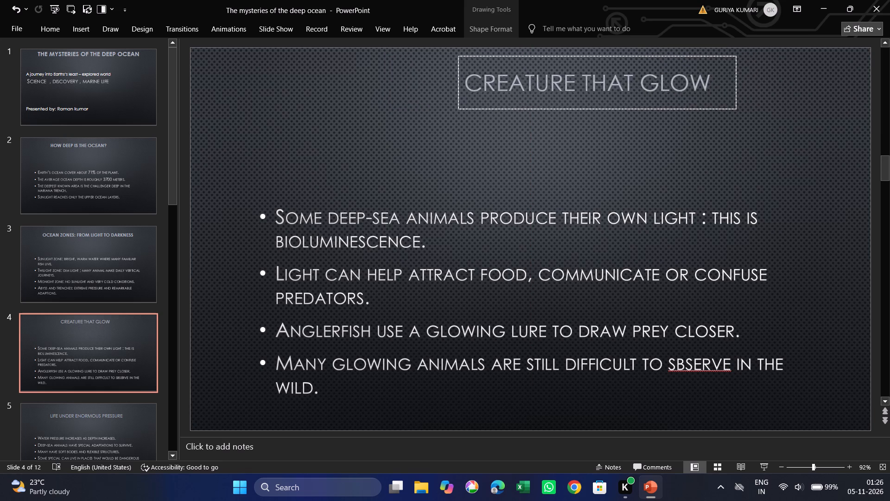
pyautogui.moveTo(611, 54); pyautogui.dragTo(545, 55)
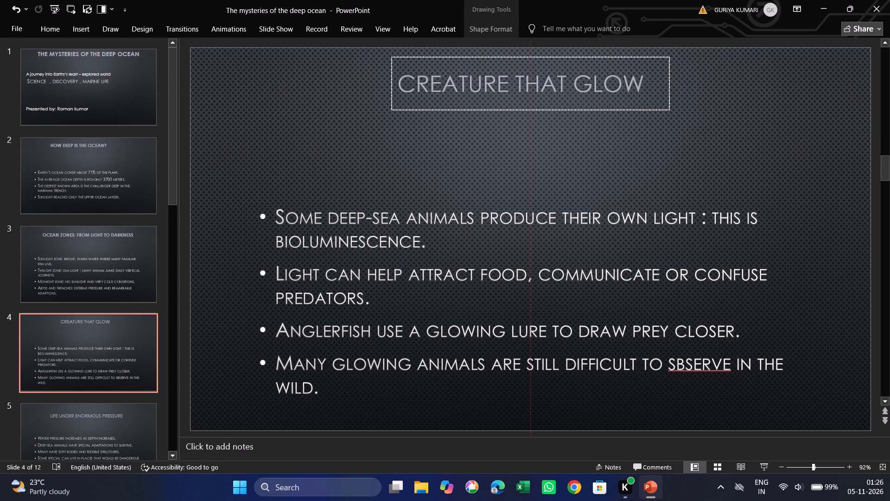
pyautogui.moveTo(545, 55); pyautogui.dragTo(545, 56)
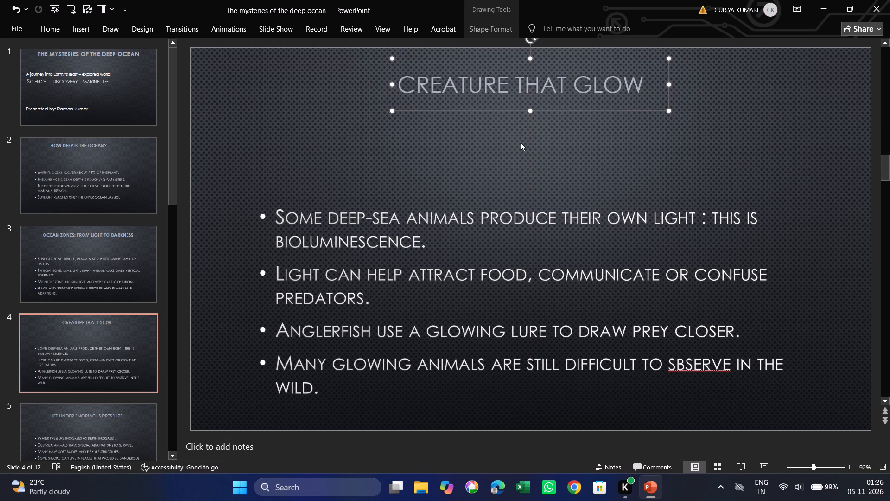
pyautogui.click(521, 142)
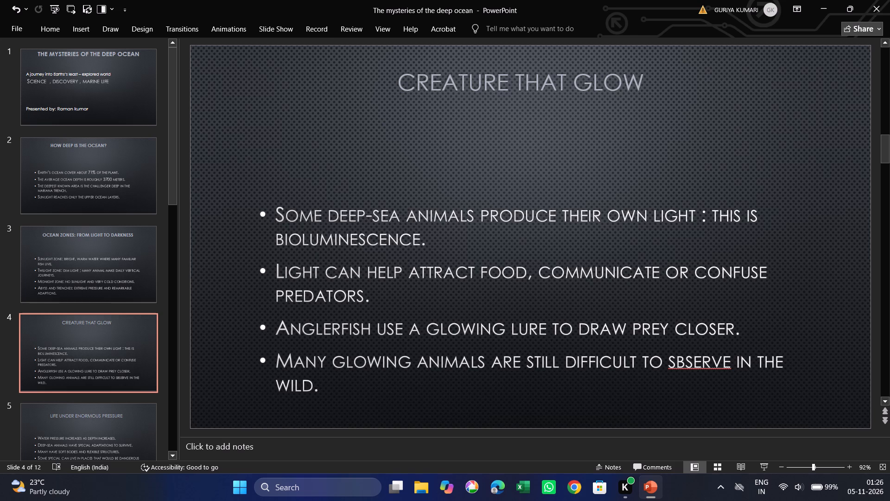
# Make the slide 4 title "Creature that glow" bold.
pyautogui.moveTo(400, 86); pyautogui.dragTo(624, 85)
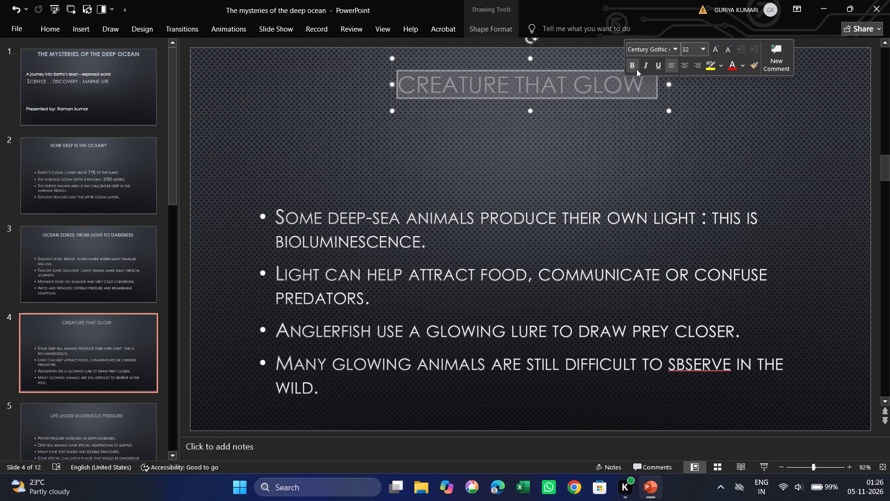
pyautogui.click(632, 60)
pyautogui.click(628, 149)
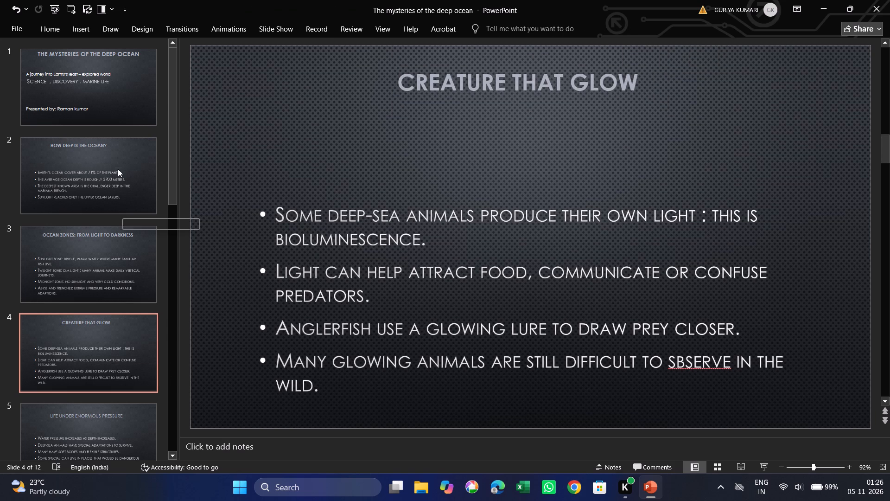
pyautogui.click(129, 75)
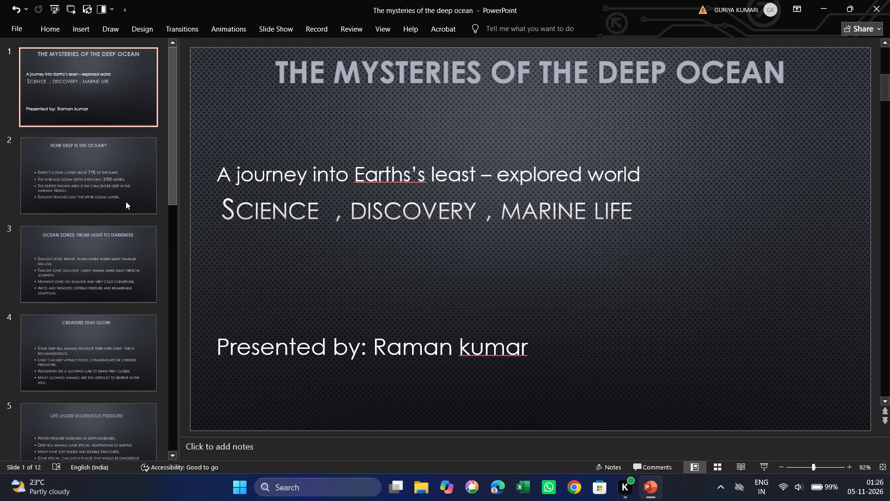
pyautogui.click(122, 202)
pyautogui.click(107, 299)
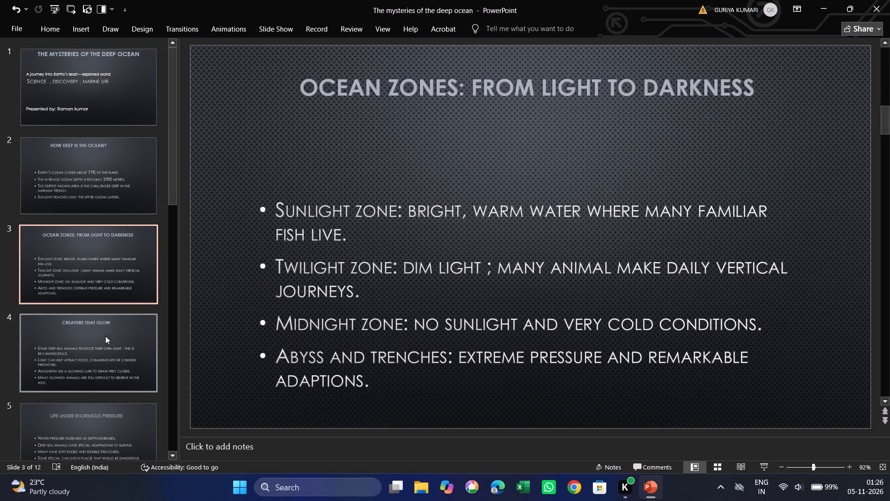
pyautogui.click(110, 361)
# On slide 5, reduce the "Life under enormous pressure" title box to about half its height by lowering its top edge.
pyautogui.scroll(-1, 110, 361)
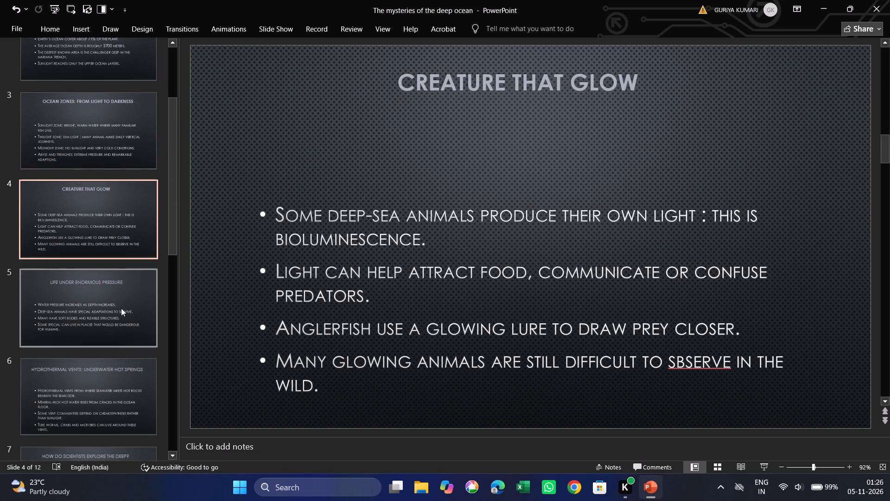
pyautogui.click(121, 306)
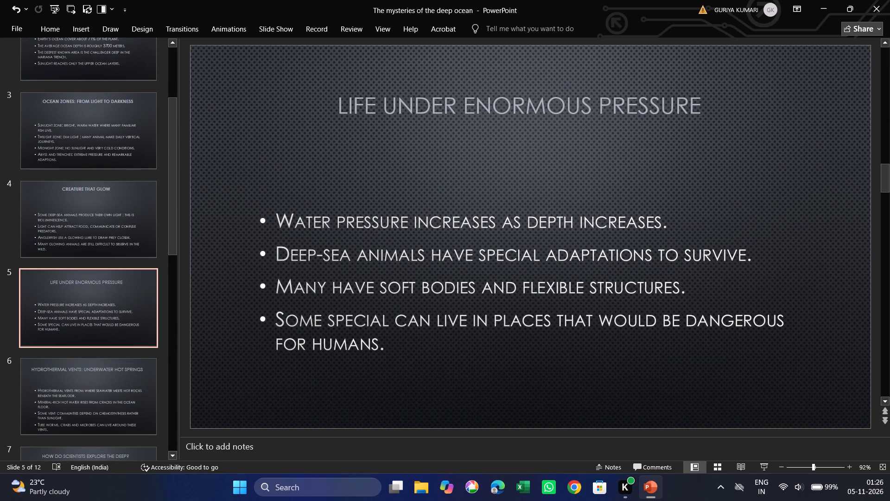
pyautogui.click(342, 112)
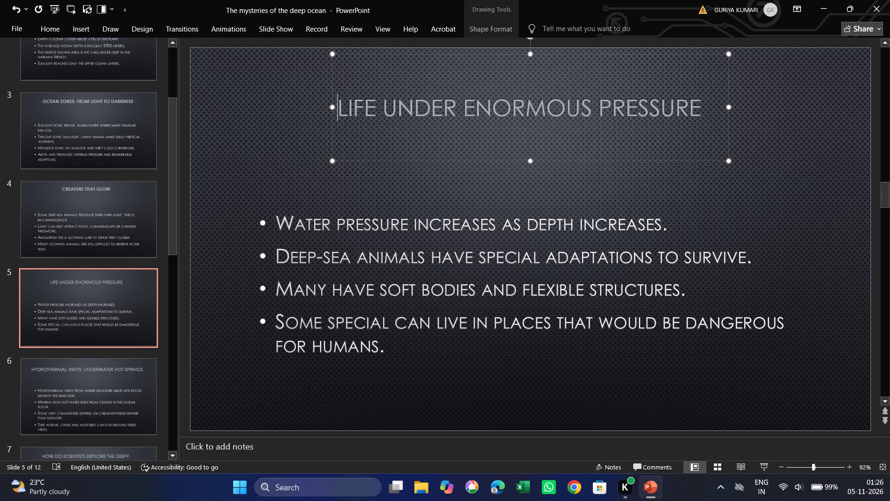
pyautogui.moveTo(534, 54); pyautogui.dragTo(539, 48)
pyautogui.moveTo(534, 48); pyautogui.dragTo(533, 93)
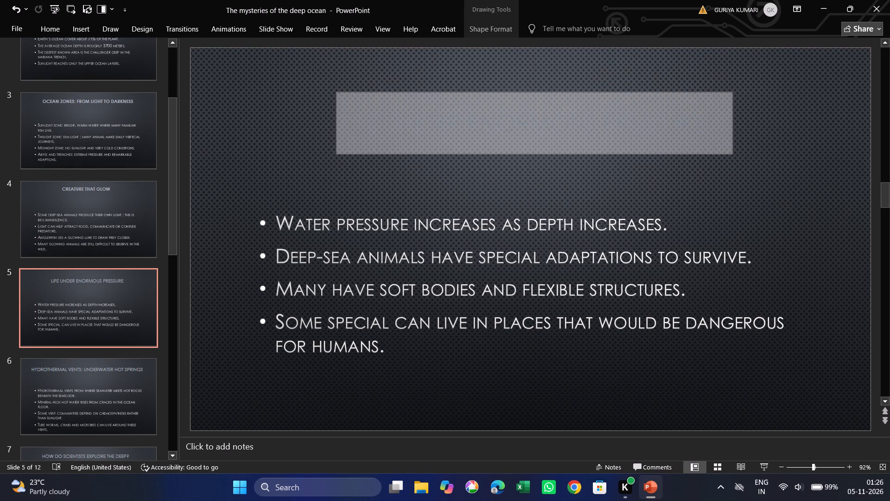
pyautogui.moveTo(533, 93); pyautogui.dragTo(534, 99)
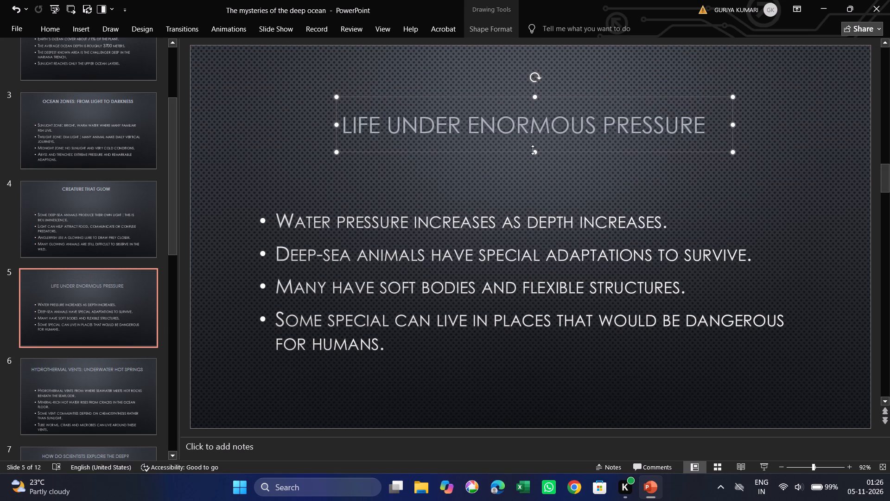
# Move the slide 5 title box up near the slide's top edge, centred horizontally.
pyautogui.moveTo(558, 98); pyautogui.dragTo(552, 65)
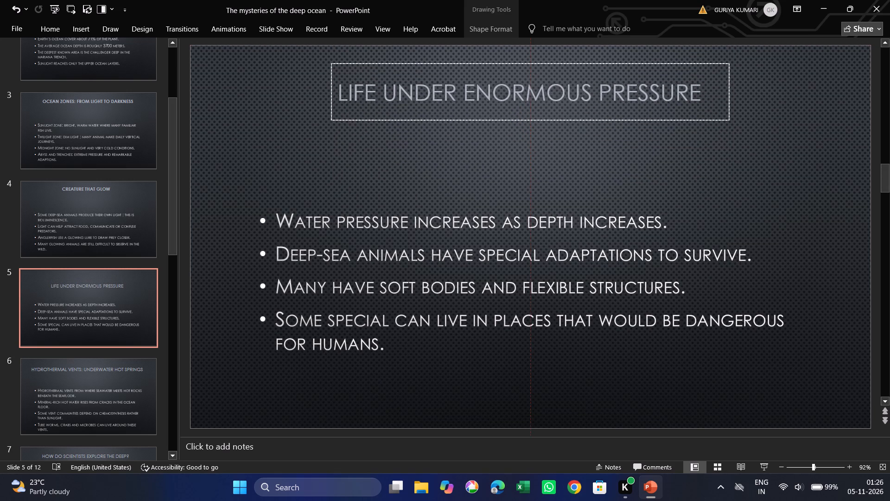
pyautogui.moveTo(552, 65); pyautogui.dragTo(552, 51)
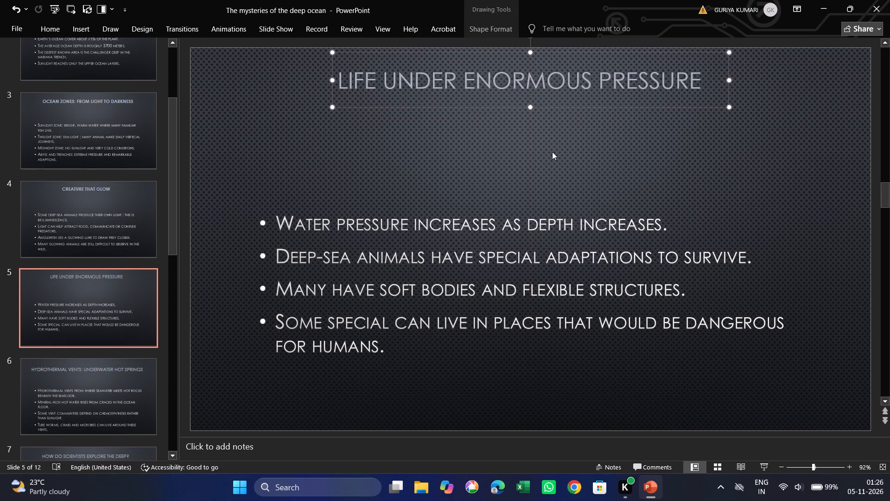
pyautogui.click(552, 152)
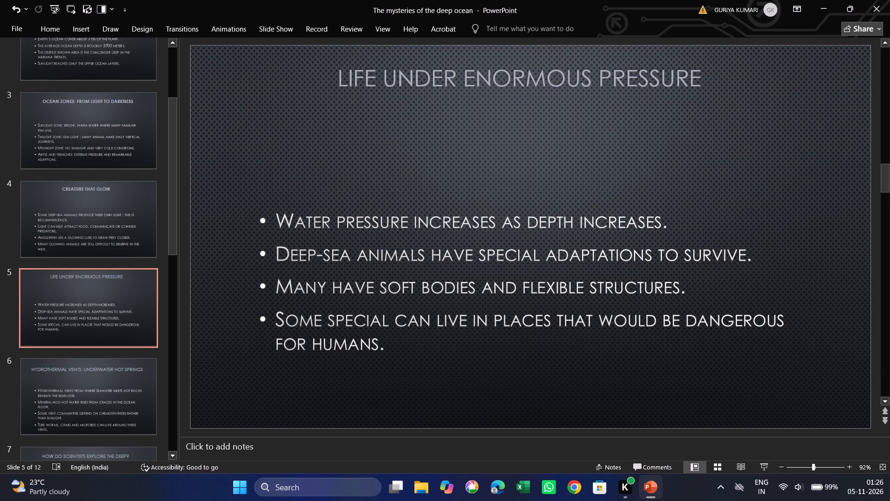
# Make the slide 5 title "Life under enormous pressure" bold.
pyautogui.moveTo(342, 79); pyautogui.dragTo(682, 71)
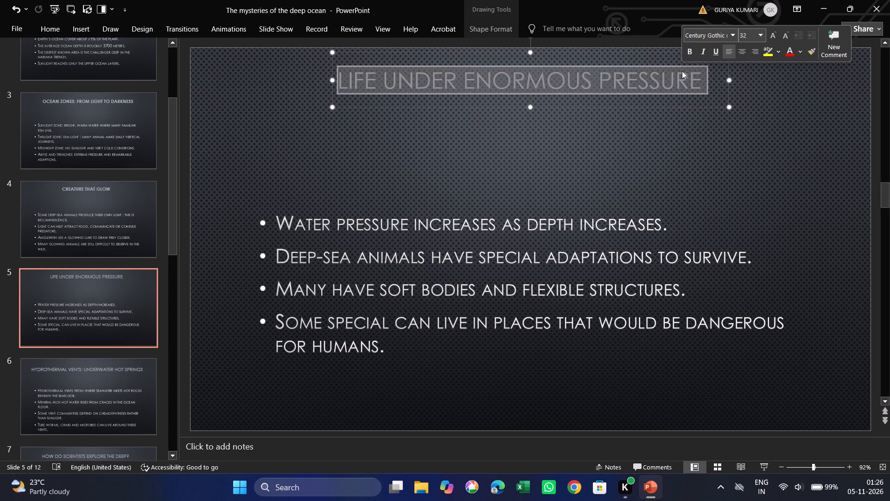
pyautogui.click(687, 54)
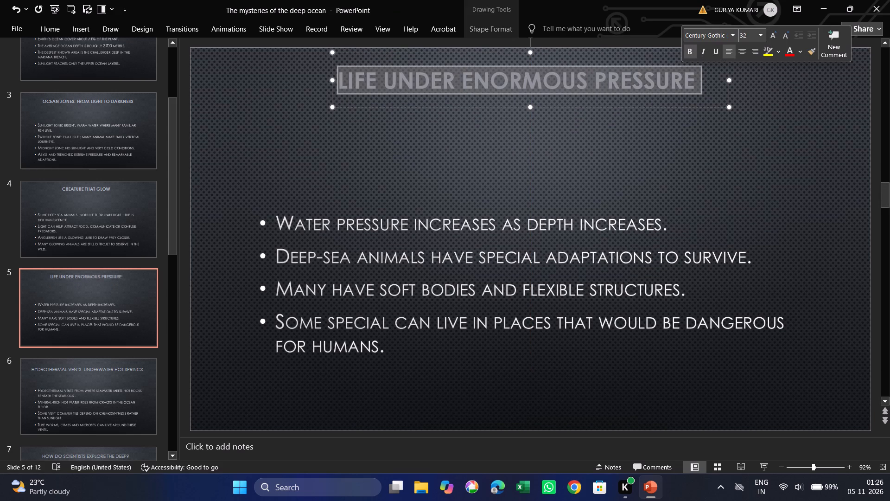
pyautogui.click(618, 214)
pyautogui.click(563, 178)
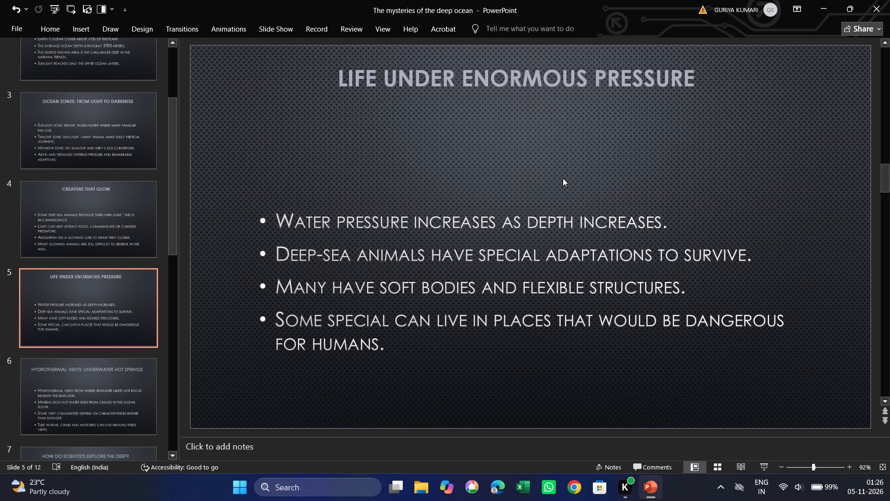
# On slide 6, shorten the title box by raising its bottom edge so the title text sits closer to the slide's top.
pyautogui.click(89, 380)
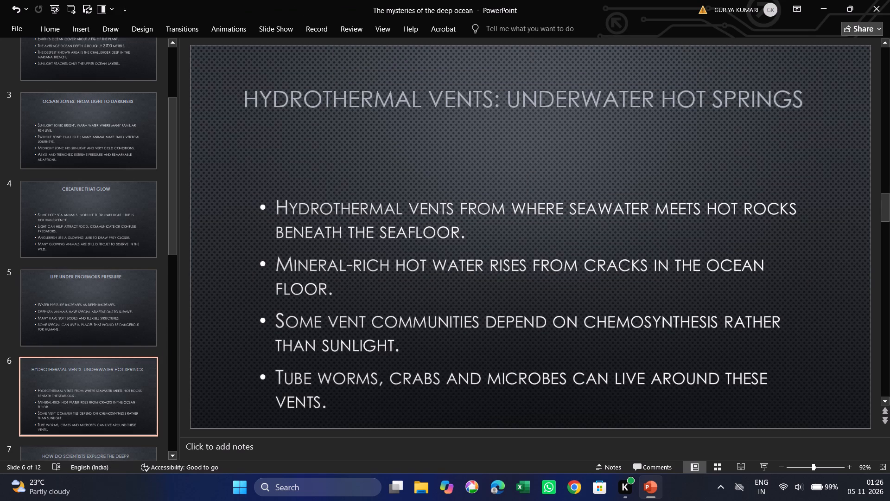
pyautogui.click(315, 104)
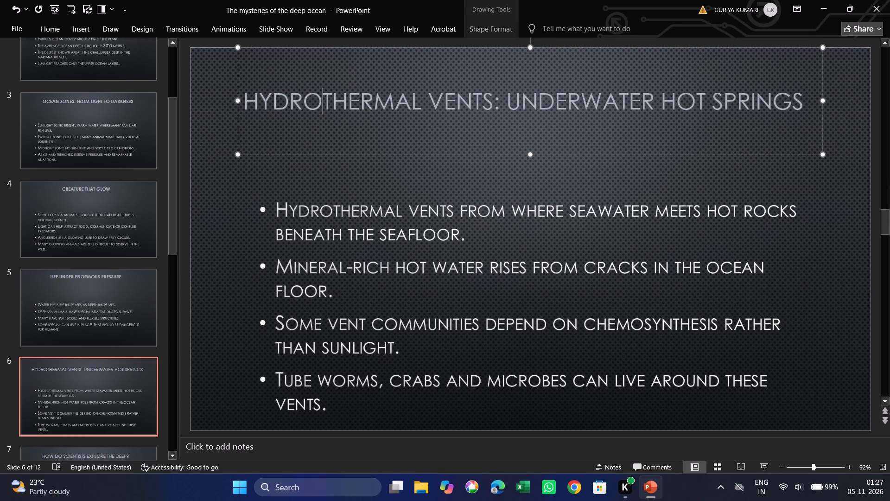
pyautogui.moveTo(527, 156); pyautogui.dragTo(524, 113)
# Make the whole slide 6 title "Hydrothermal vents: underwater hot springs" bold.
pyautogui.moveTo(248, 81); pyautogui.dragTo(324, 51)
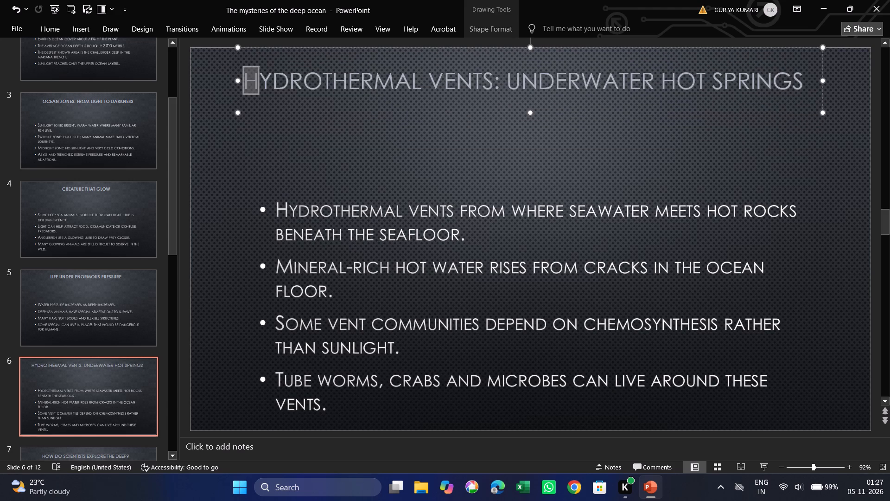
pyautogui.moveTo(324, 51); pyautogui.dragTo(688, 72)
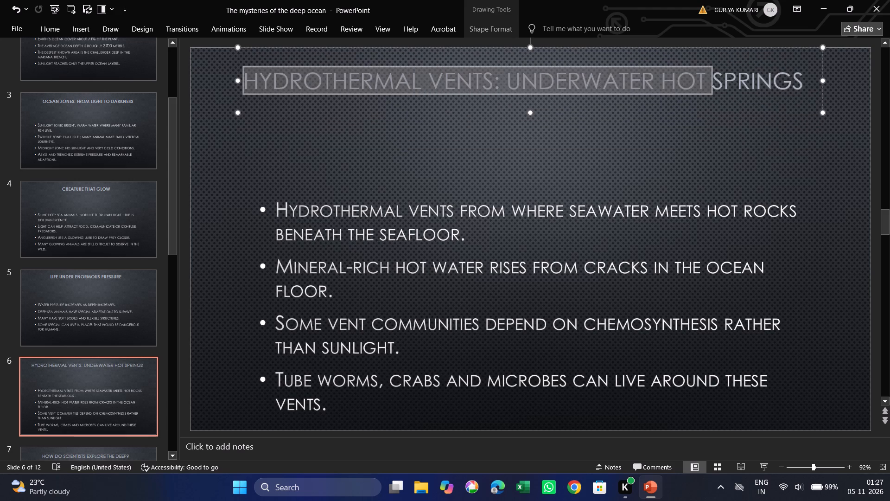
pyautogui.moveTo(688, 72); pyautogui.dragTo(763, 72)
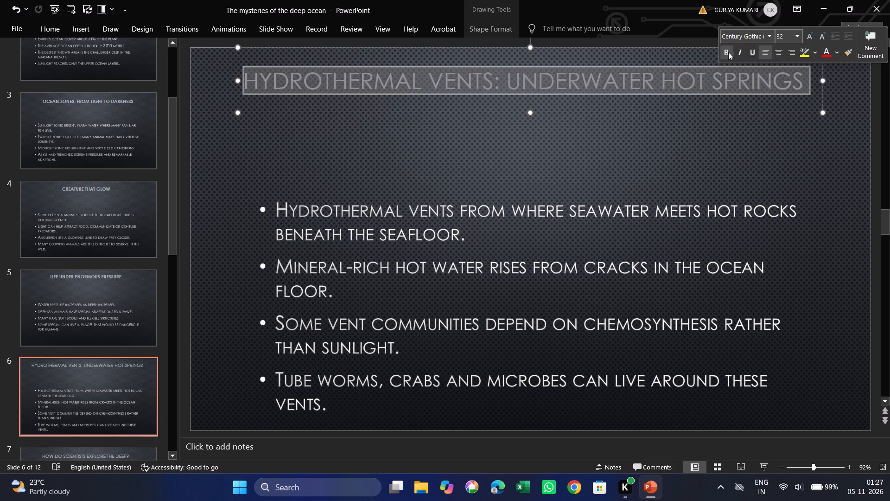
pyautogui.click(726, 50)
pyautogui.click(583, 156)
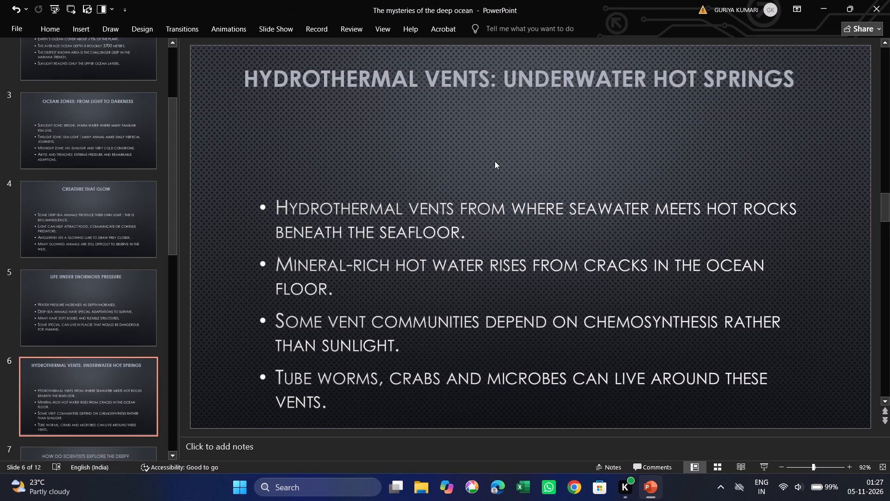
# Make the slide 7 title "How do scientists explore the deep?" bold.
pyautogui.scroll(-2, 119, 361)
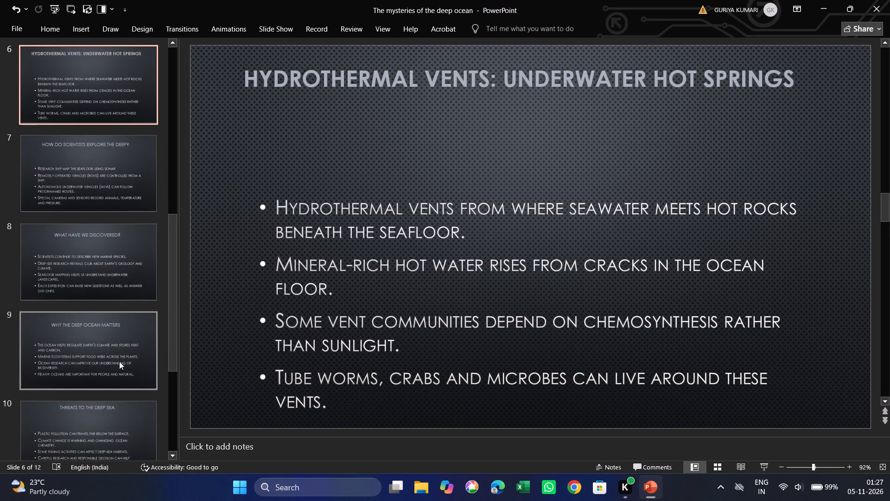
pyautogui.click(138, 180)
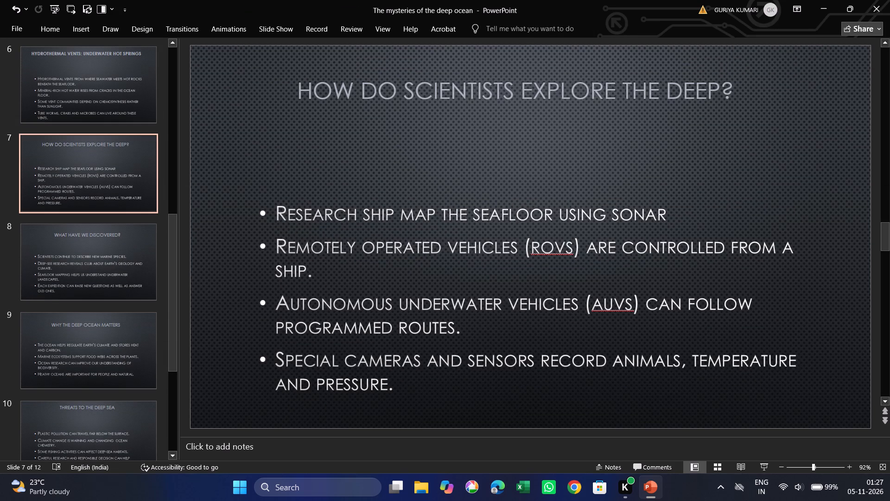
pyautogui.moveTo(299, 90); pyautogui.dragTo(594, 110)
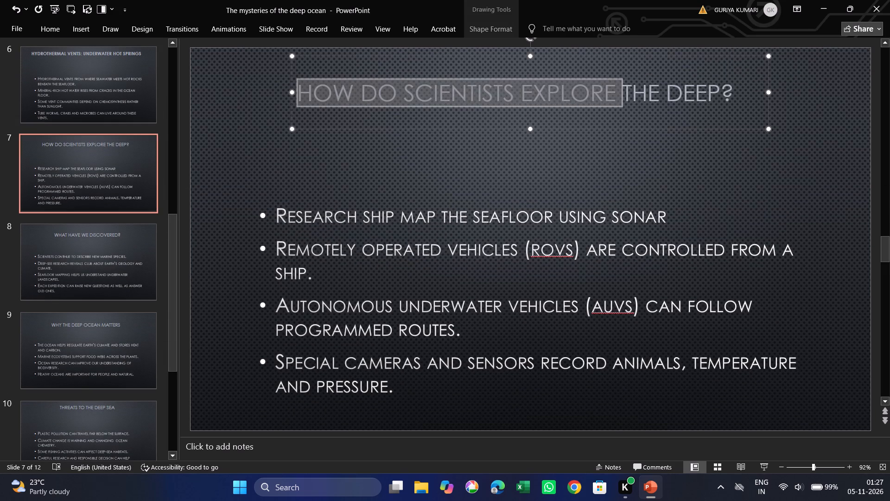
pyautogui.moveTo(594, 110); pyautogui.dragTo(761, 110)
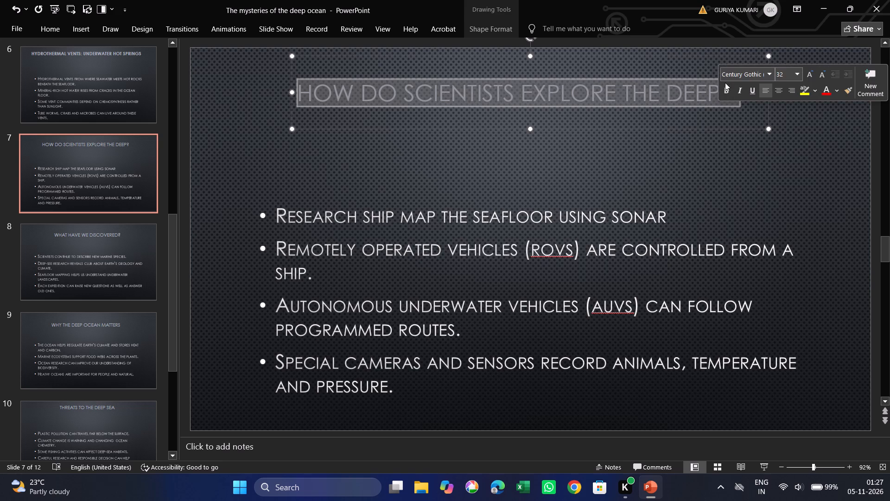
pyautogui.click(726, 87)
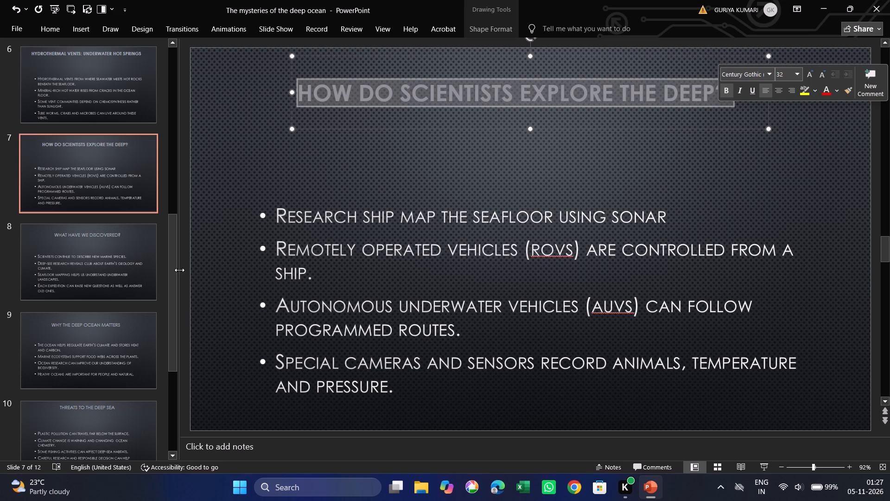
# Apply bold and italic to the slide 8 title "What have we discovered?", including its question mark.
pyautogui.click(107, 249)
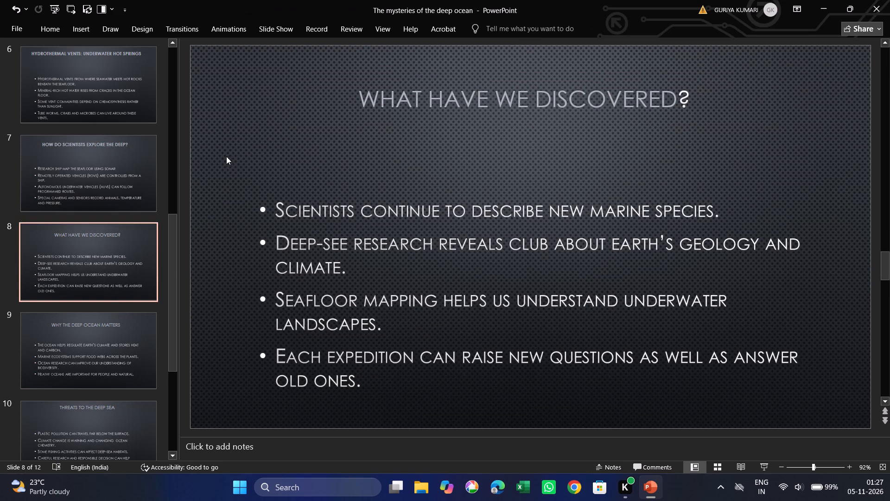
pyautogui.moveTo(361, 89); pyautogui.dragTo(539, 102)
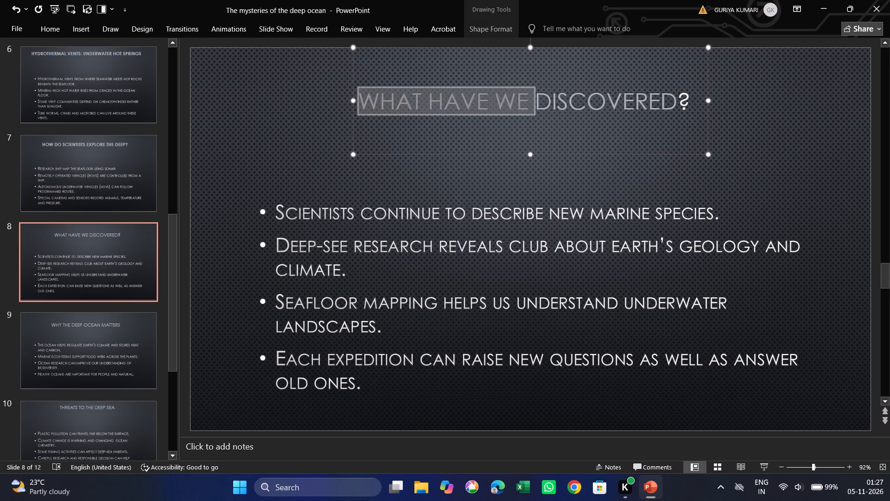
pyautogui.moveTo(539, 102); pyautogui.dragTo(617, 102)
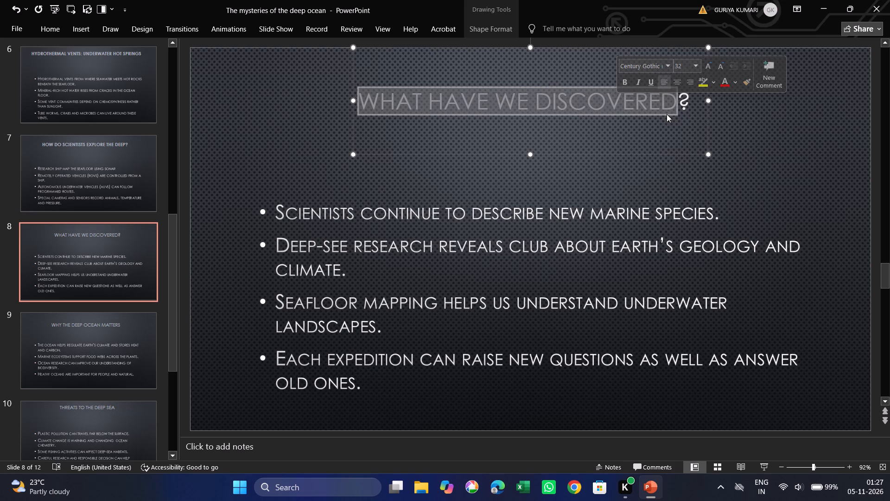
pyautogui.click(633, 80)
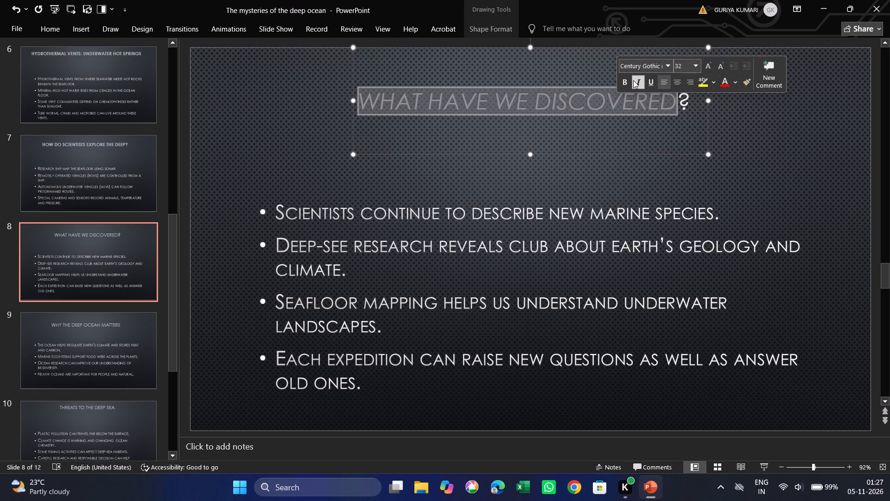
pyautogui.click(629, 80)
pyautogui.moveTo(662, 140); pyautogui.dragTo(707, 103)
pyautogui.click(707, 103)
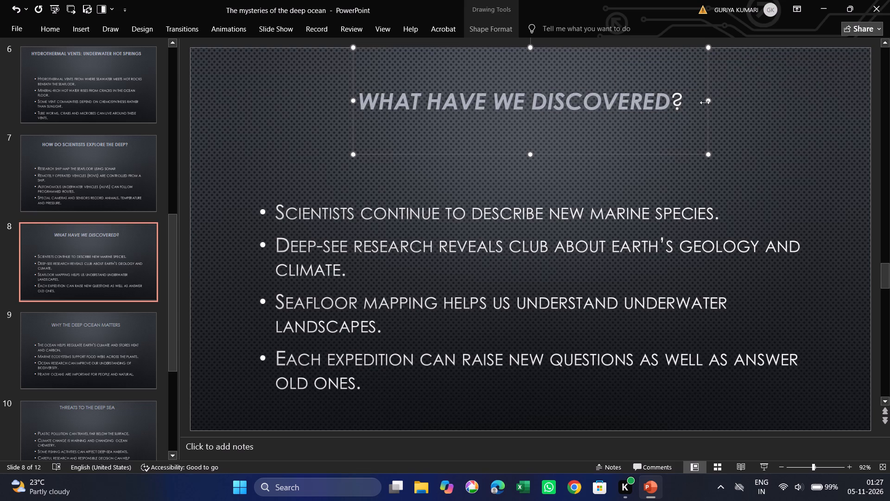
pyautogui.moveTo(676, 96); pyautogui.dragTo(693, 98)
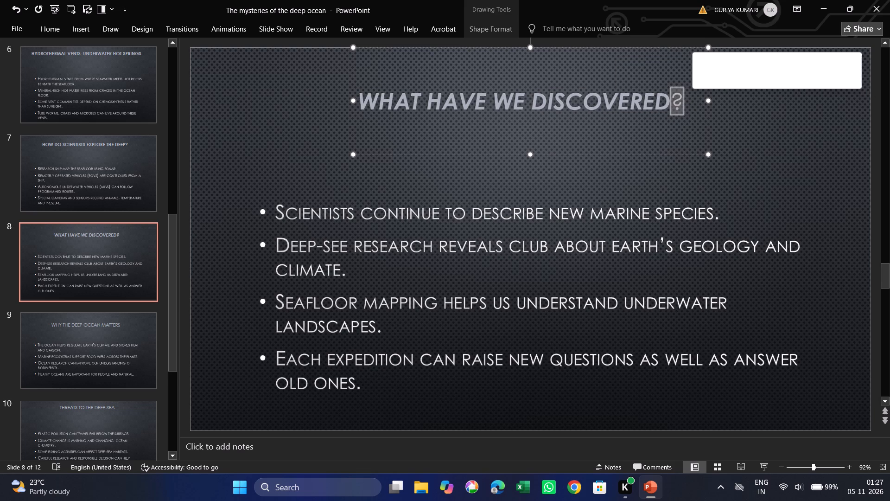
pyautogui.click(695, 78)
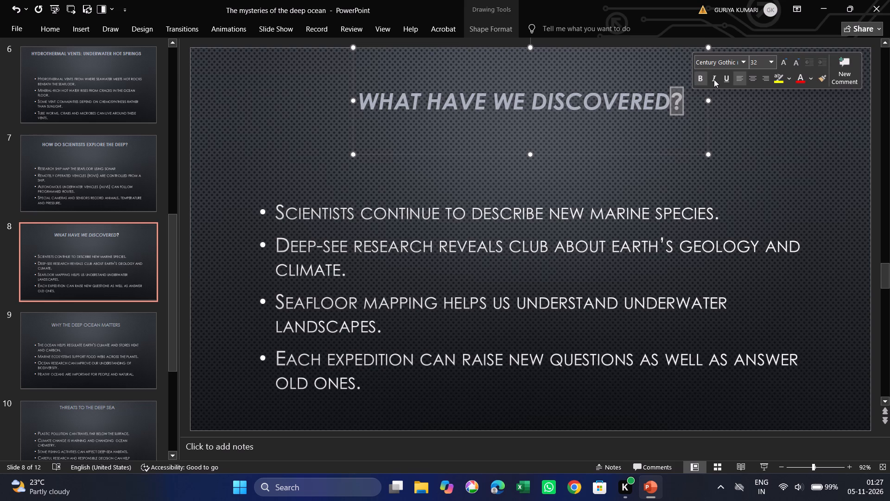
pyautogui.click(714, 79)
pyautogui.click(604, 176)
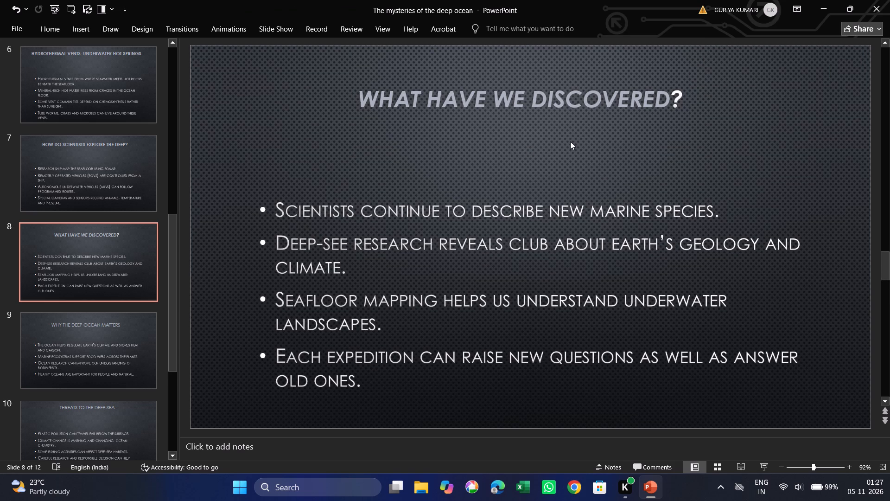
# Move the slide 9 title box "Why the deep ocean matters" slightly up and to the left.
pyautogui.click(41, 368)
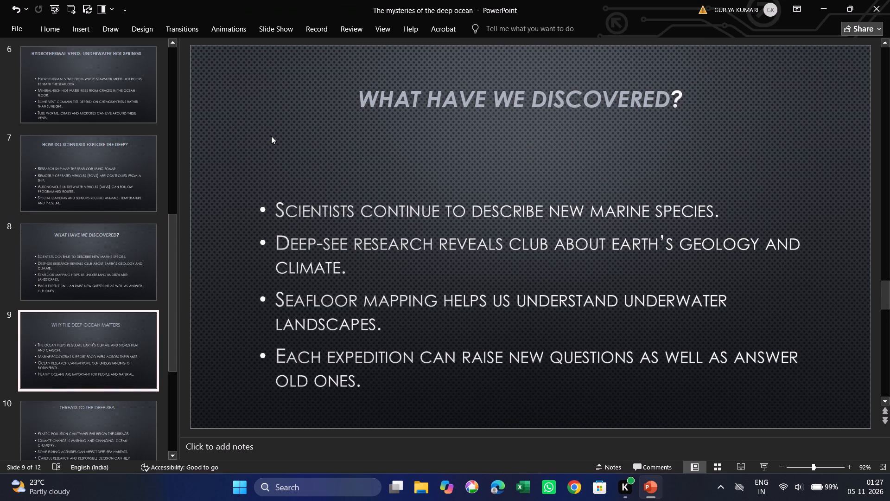
pyautogui.moveTo(340, 106); pyautogui.dragTo(340, 96)
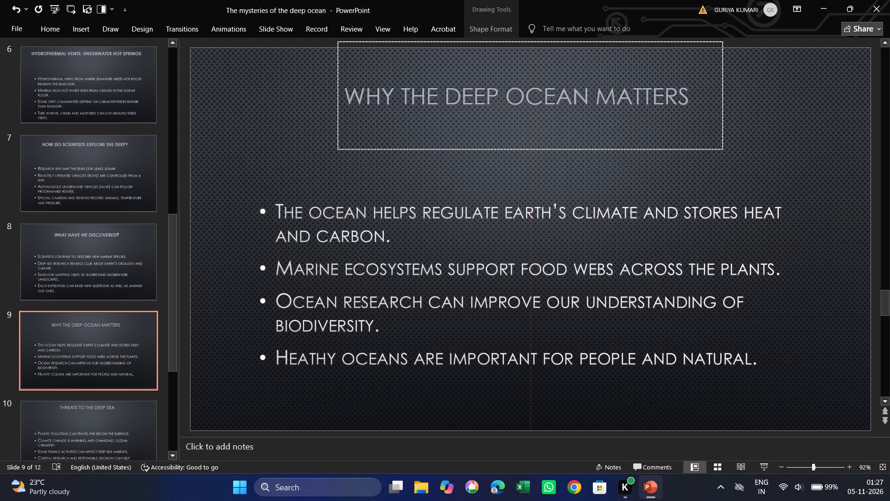
pyautogui.moveTo(340, 96); pyautogui.dragTo(336, 93)
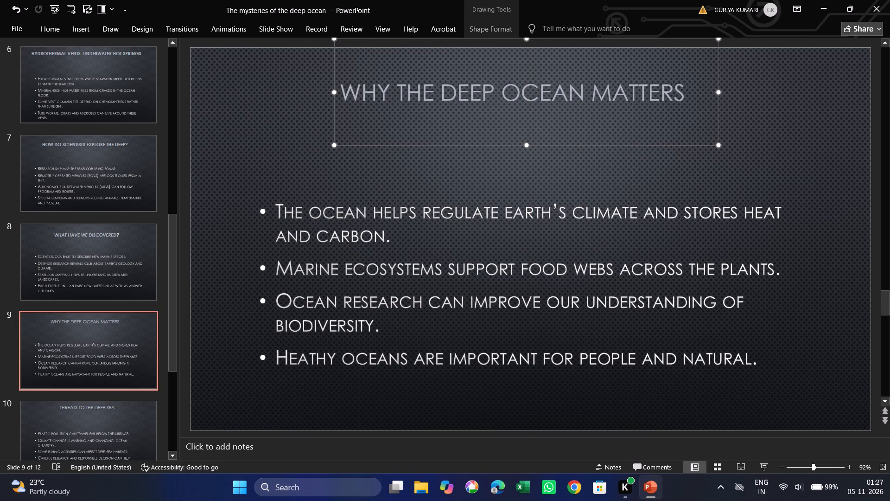
# Make the slide 9 title "Why the deep ocean matters" bold.
pyautogui.moveTo(341, 90); pyautogui.dragTo(591, 92)
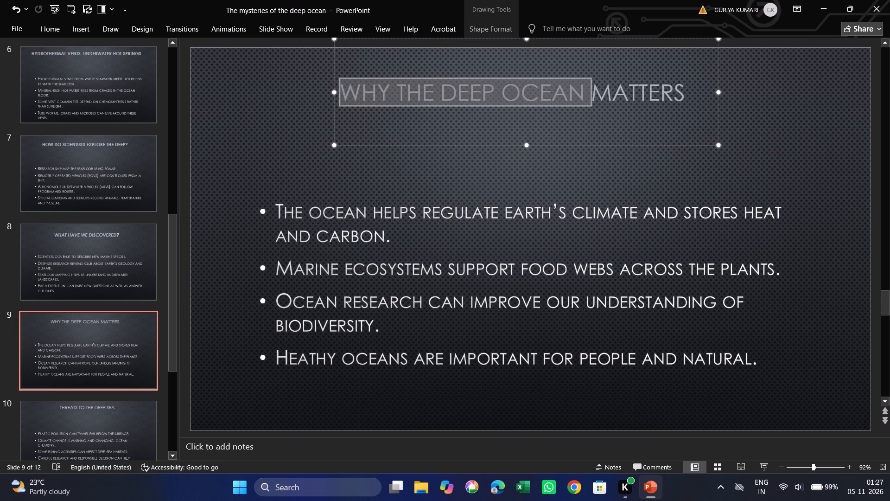
pyautogui.moveTo(591, 92); pyautogui.dragTo(659, 92)
pyautogui.click(668, 72)
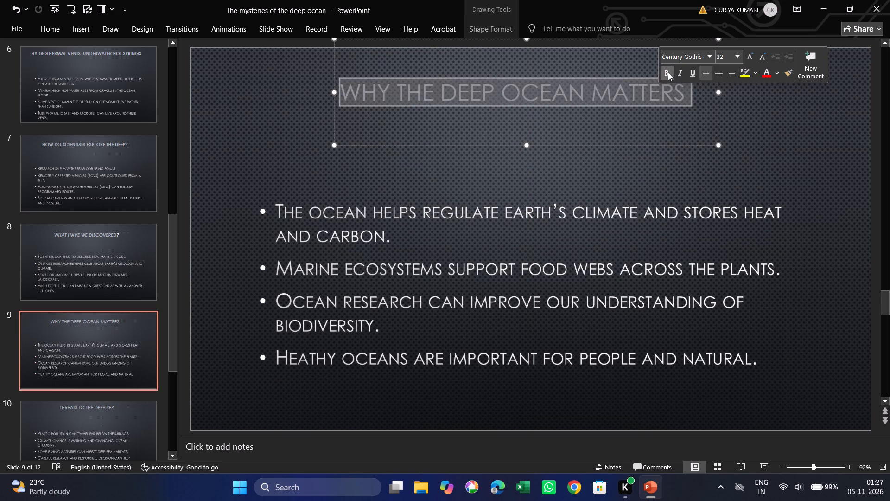
pyautogui.click(601, 156)
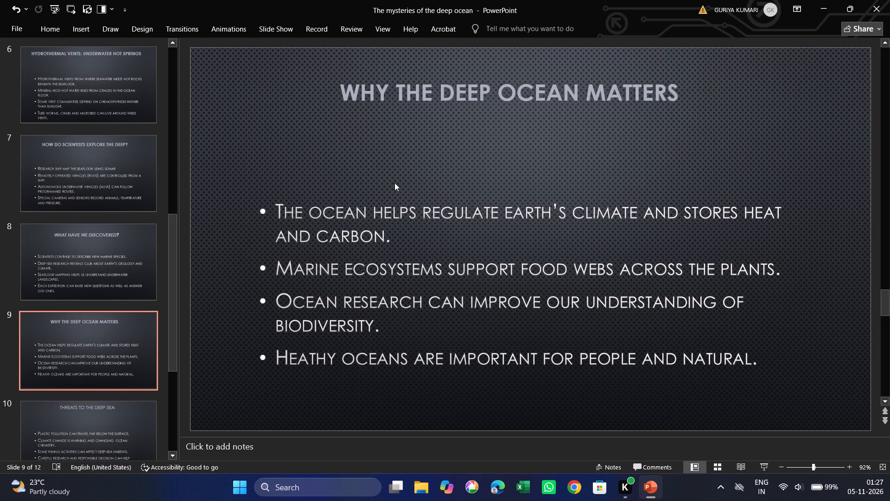
# Make the slide 10 title "Threats to the deep sea" bold.
pyautogui.scroll(-1, 113, 332)
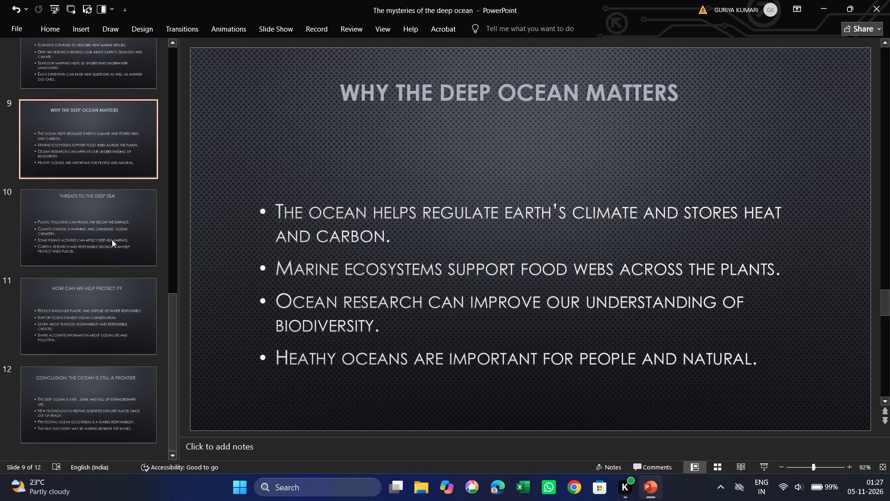
pyautogui.click(112, 239)
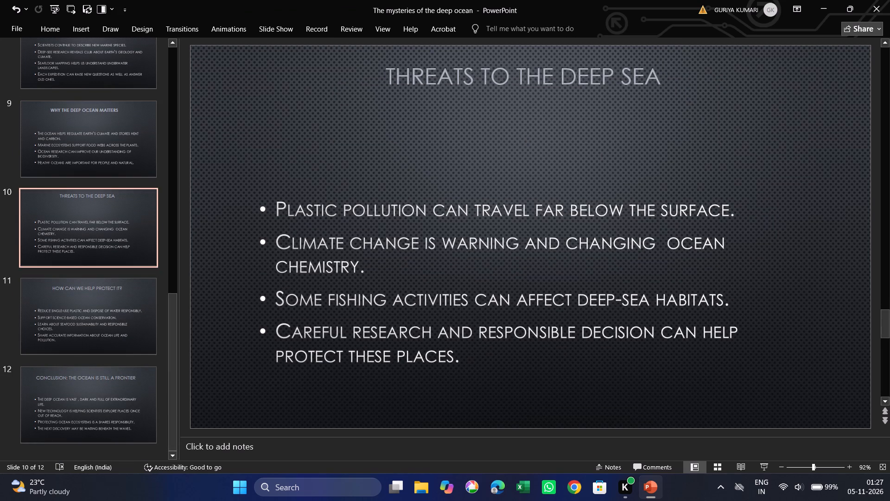
pyautogui.click(385, 75)
pyautogui.moveTo(389, 77); pyautogui.dragTo(638, 77)
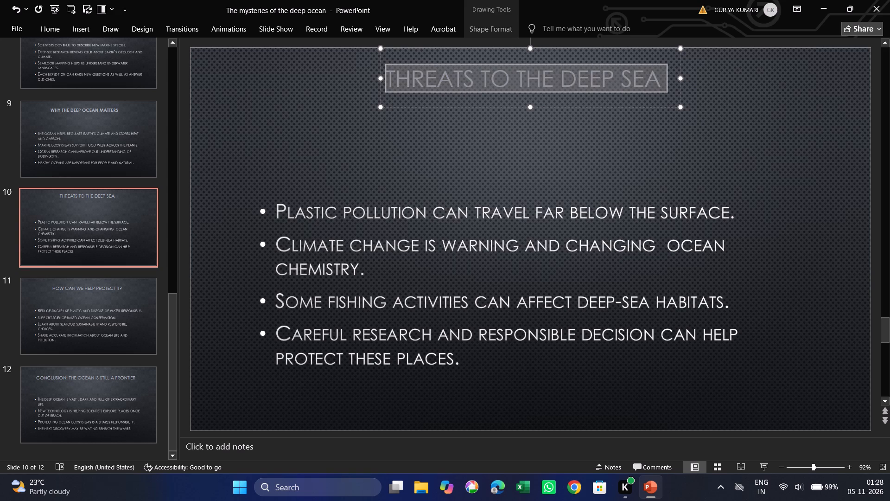
pyautogui.moveTo(638, 77); pyautogui.dragTo(670, 77)
pyautogui.click(676, 58)
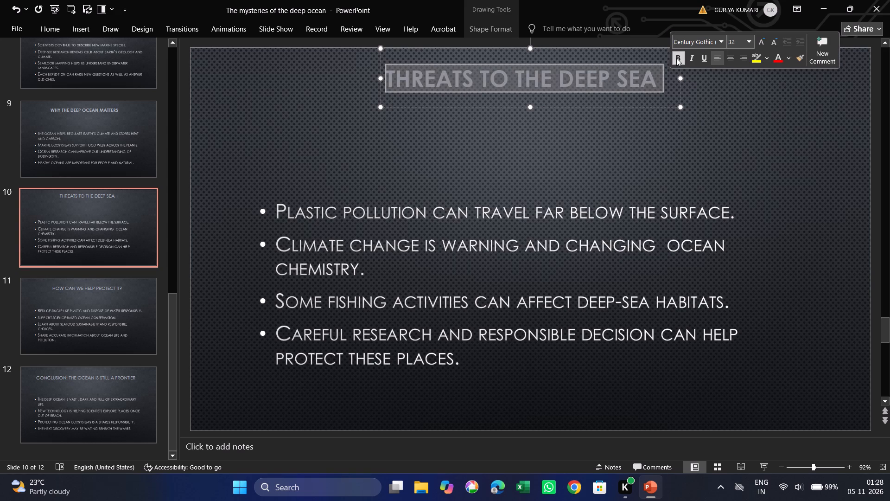
pyautogui.click(608, 161)
# Make the slide 11 title "How can we help protect it?" bold.
pyautogui.click(99, 334)
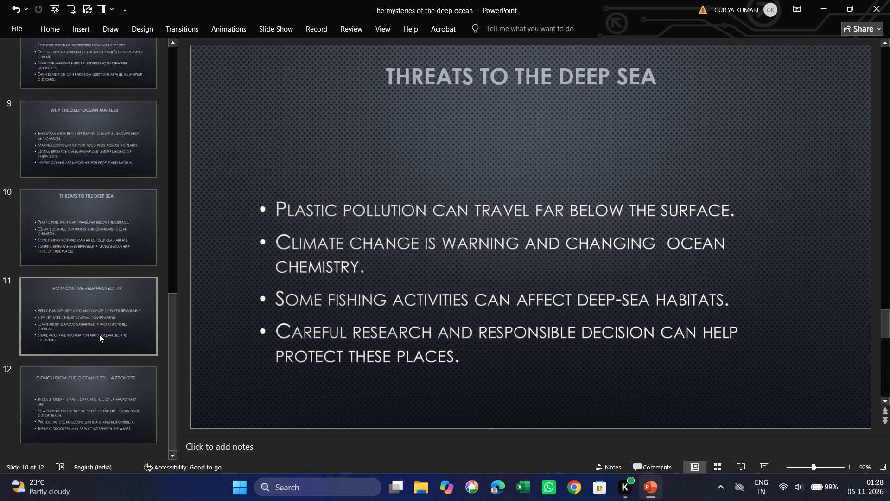
pyautogui.moveTo(349, 93); pyautogui.dragTo(660, 109)
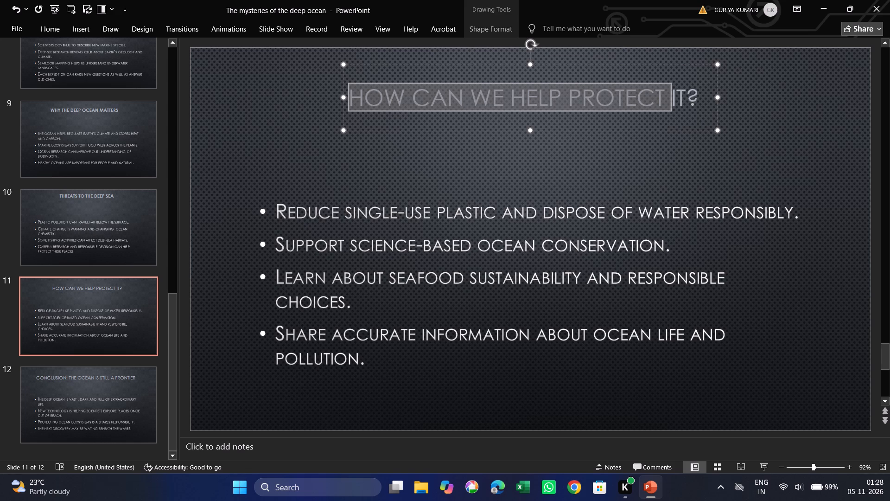
pyautogui.moveTo(660, 109); pyautogui.dragTo(738, 109)
pyautogui.click(731, 90)
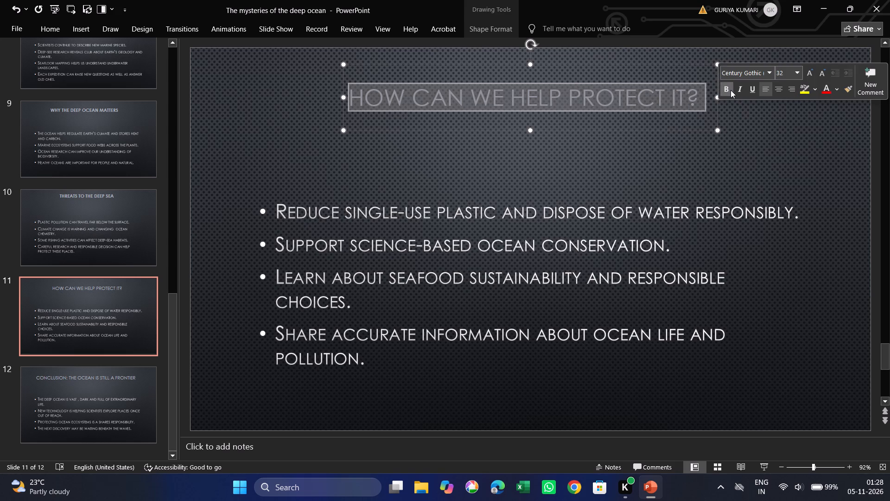
pyautogui.click(429, 213)
pyautogui.click(287, 136)
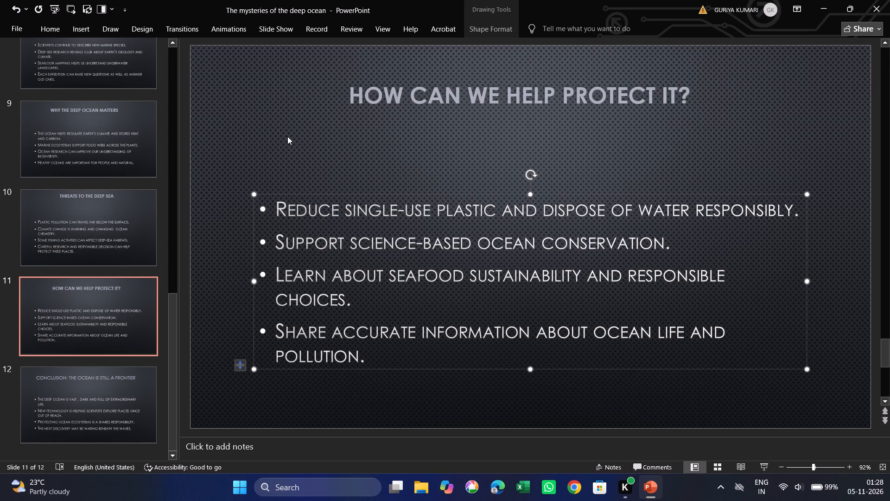
# Make the slide 12 title "Conclusion: The ocean is still a frontier" bold.
pyautogui.click(96, 389)
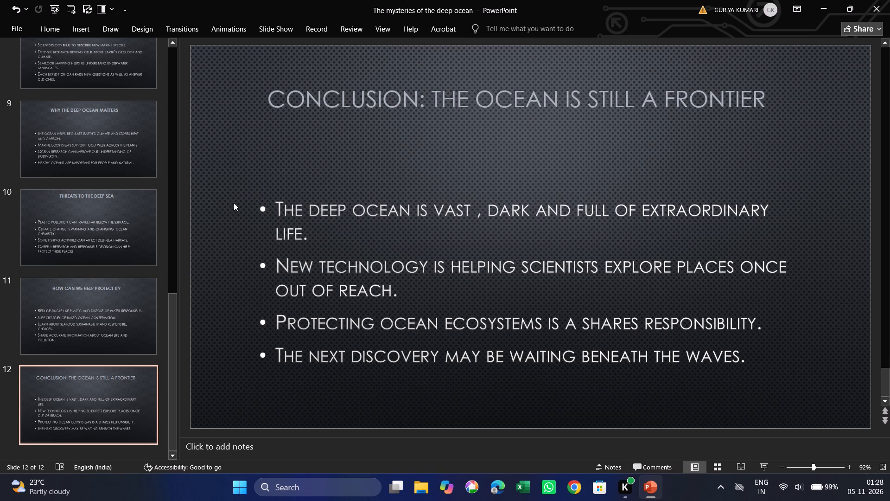
pyautogui.click(271, 96)
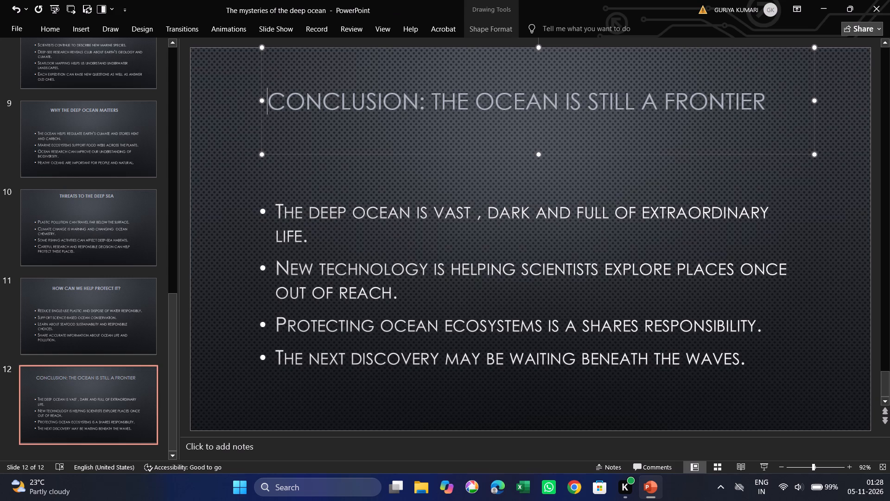
pyautogui.moveTo(271, 95); pyautogui.dragTo(427, 106)
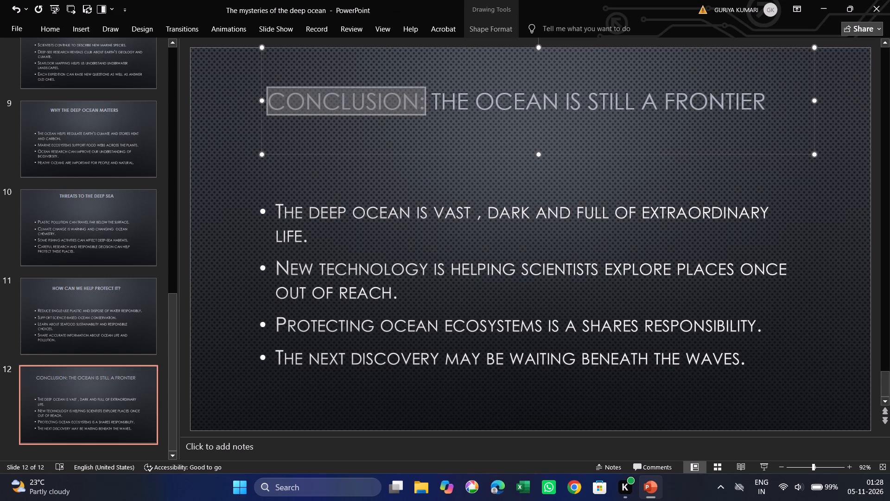
pyautogui.moveTo(427, 106); pyautogui.dragTo(720, 105)
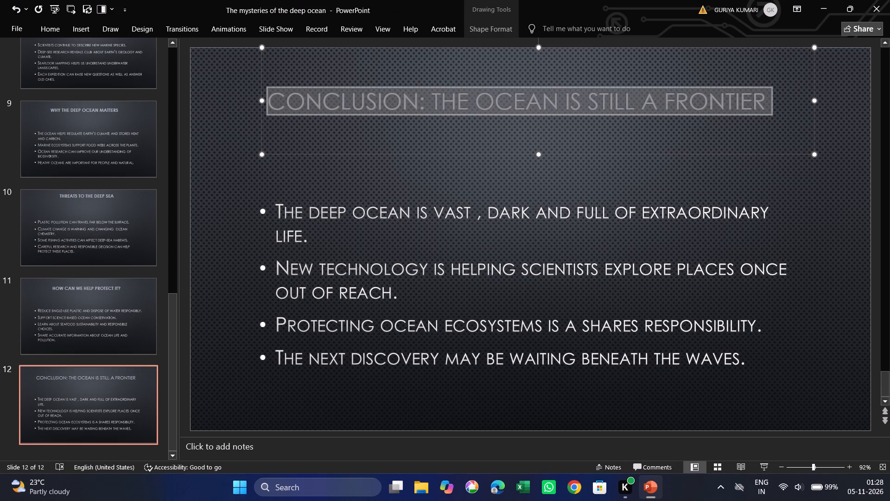
pyautogui.moveTo(720, 105); pyautogui.dragTo(721, 105)
pyautogui.click(727, 84)
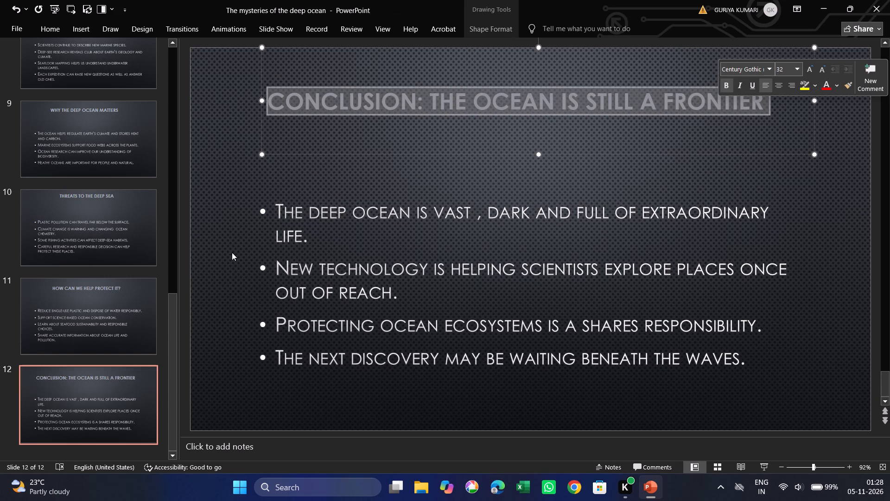
# Draw a very thin rectangle as an underline spanning the slide 1 title "The mysteries of the deep ocean".
pyautogui.scroll(-5, 130, 311)
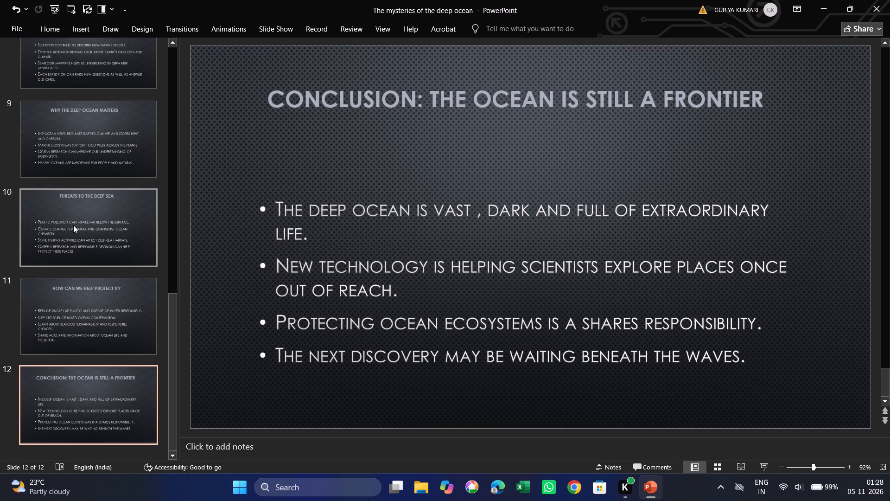
pyautogui.click(86, 298)
pyautogui.click(108, 236)
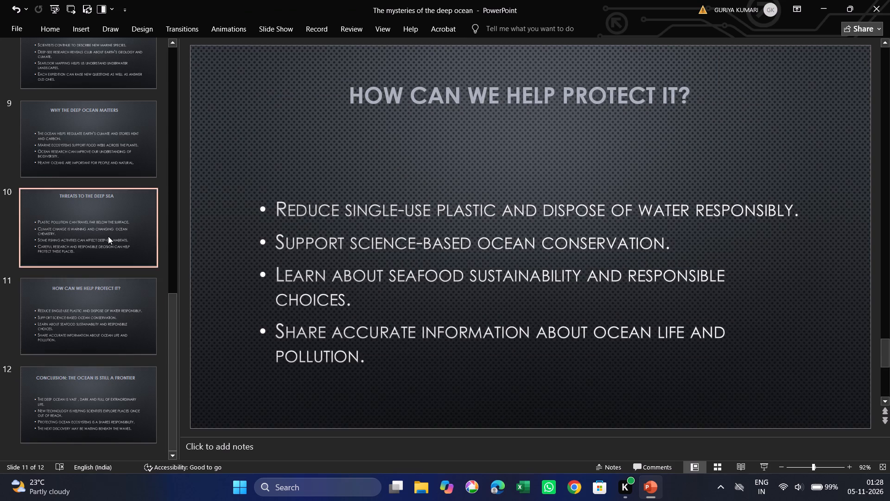
pyautogui.scroll(10, 160, 72)
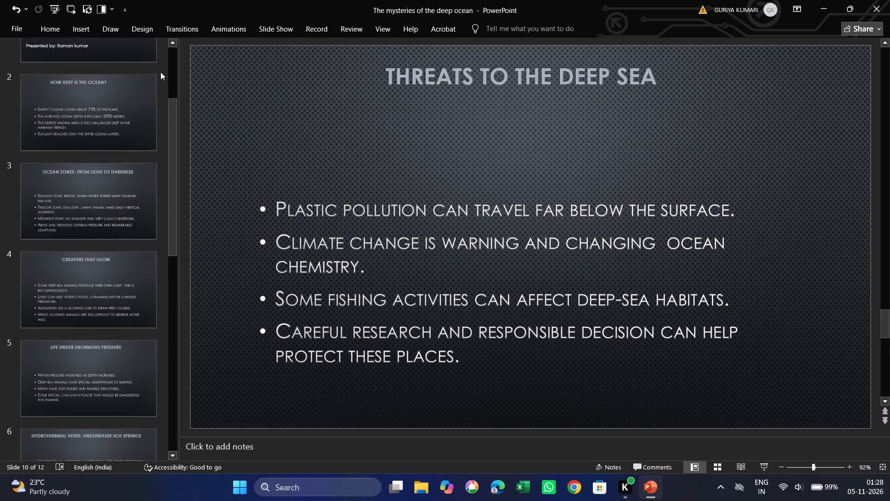
pyautogui.scroll(20, 160, 72)
pyautogui.scroll(10, 160, 72)
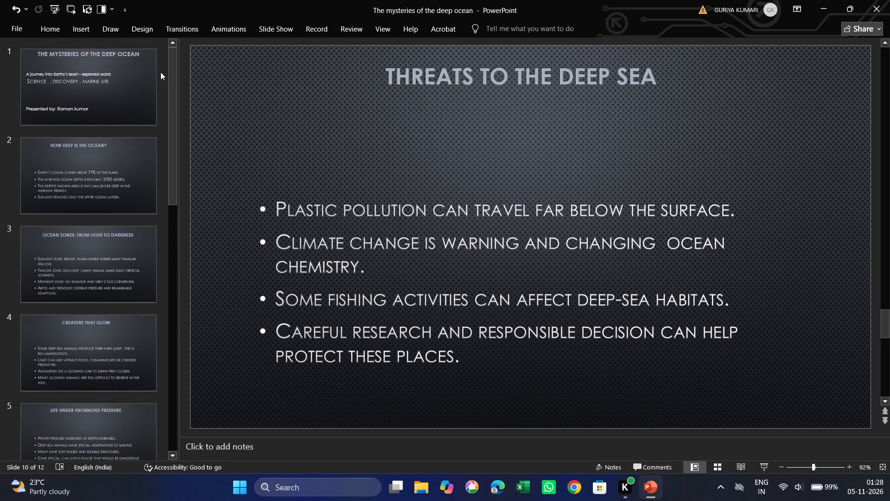
pyautogui.click(95, 89)
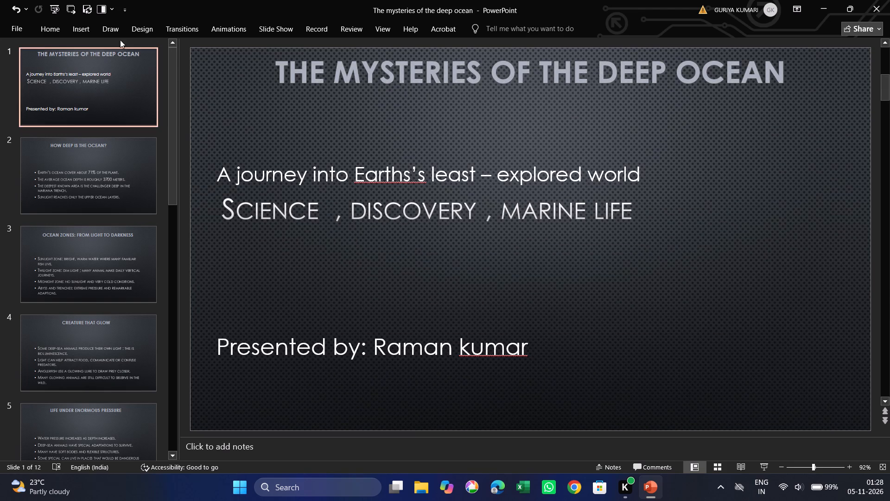
pyautogui.click(57, 25)
pyautogui.click(74, 29)
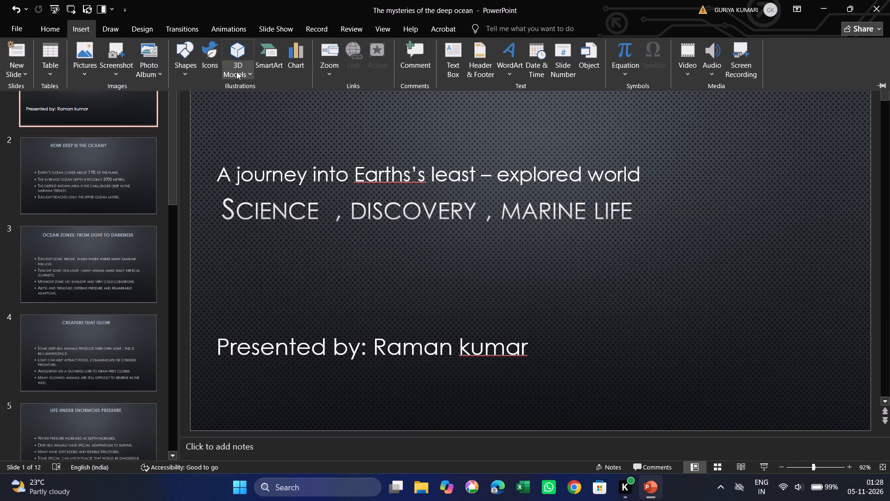
pyautogui.click(183, 51)
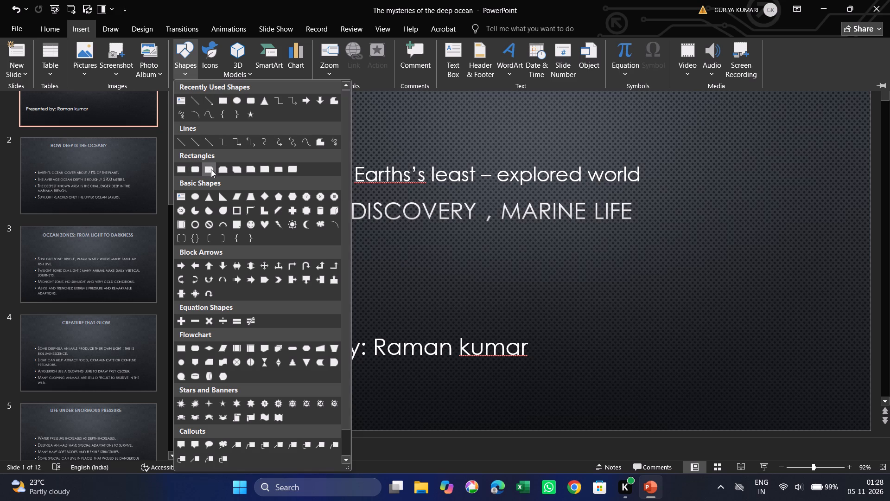
pyautogui.click(225, 100)
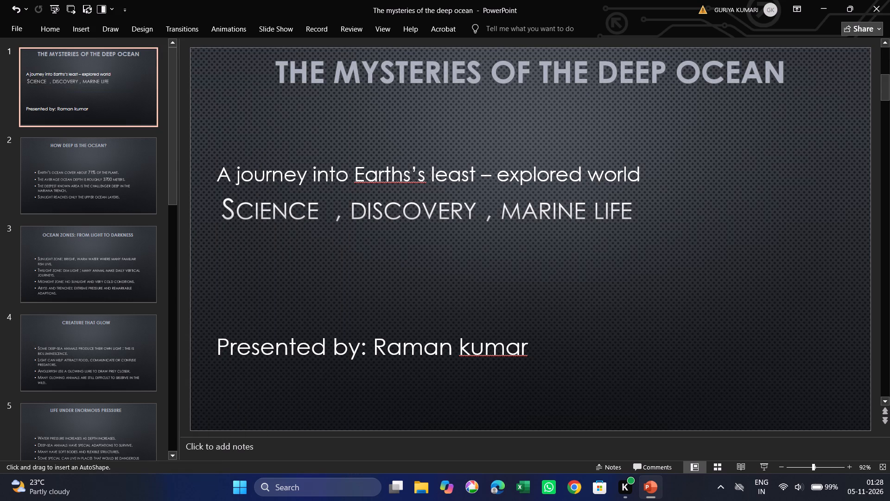
pyautogui.moveTo(267, 85); pyautogui.dragTo(387, 106)
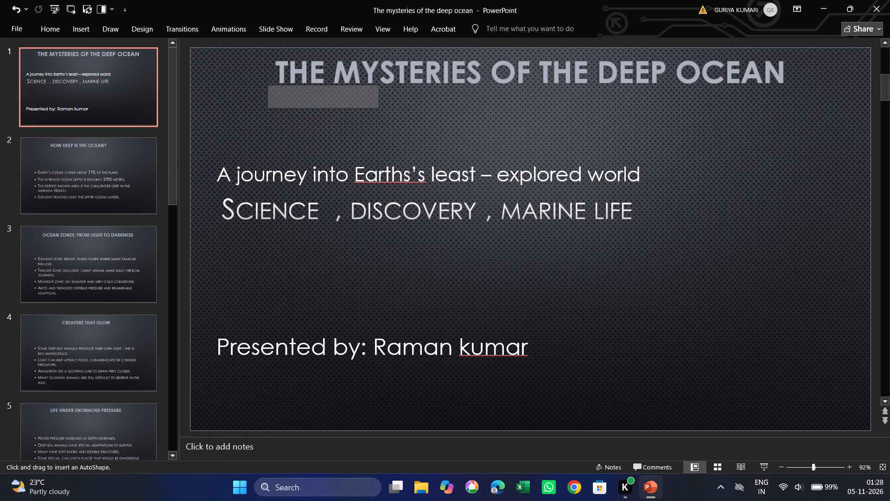
pyautogui.moveTo(387, 106); pyautogui.dragTo(625, 106)
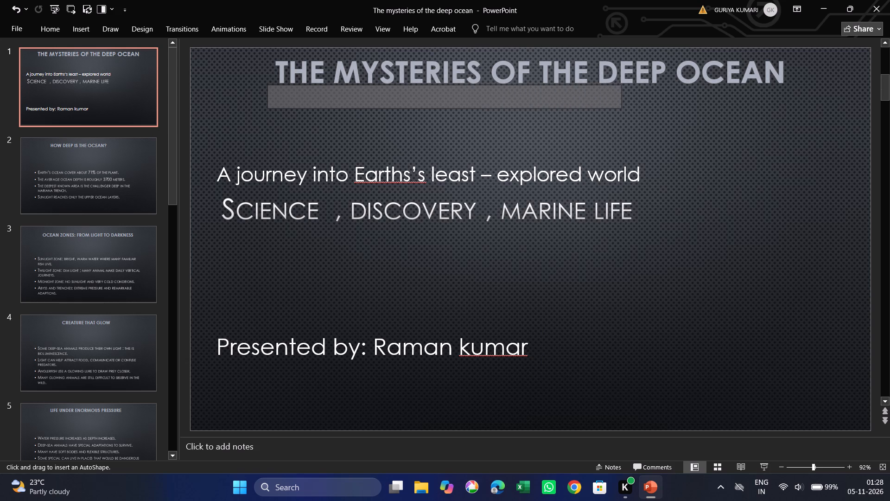
pyautogui.moveTo(625, 106); pyautogui.dragTo(761, 104)
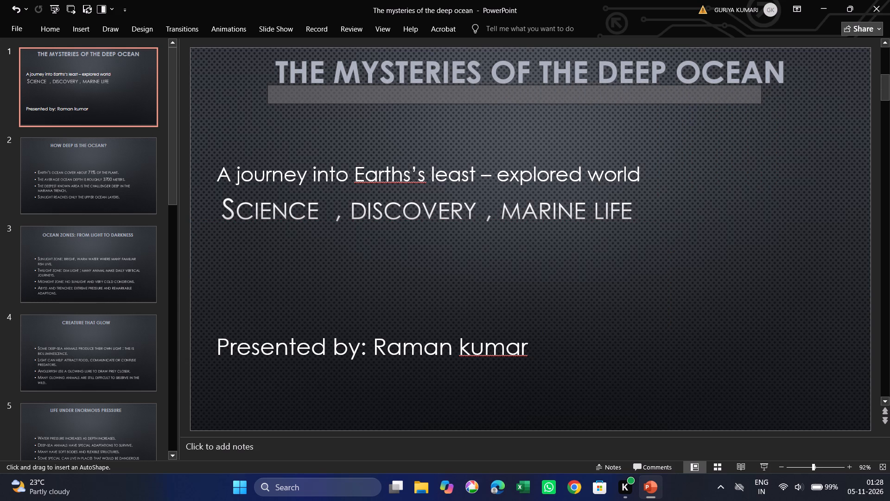
pyautogui.moveTo(761, 104); pyautogui.dragTo(807, 94)
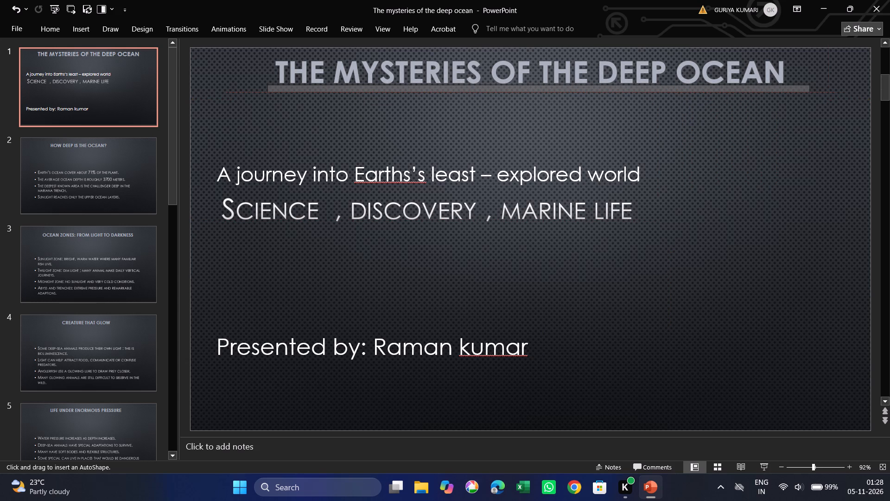
pyautogui.moveTo(807, 94); pyautogui.dragTo(789, 95)
pyautogui.moveTo(789, 95); pyautogui.dragTo(792, 90)
pyautogui.moveTo(792, 90); pyautogui.dragTo(788, 83)
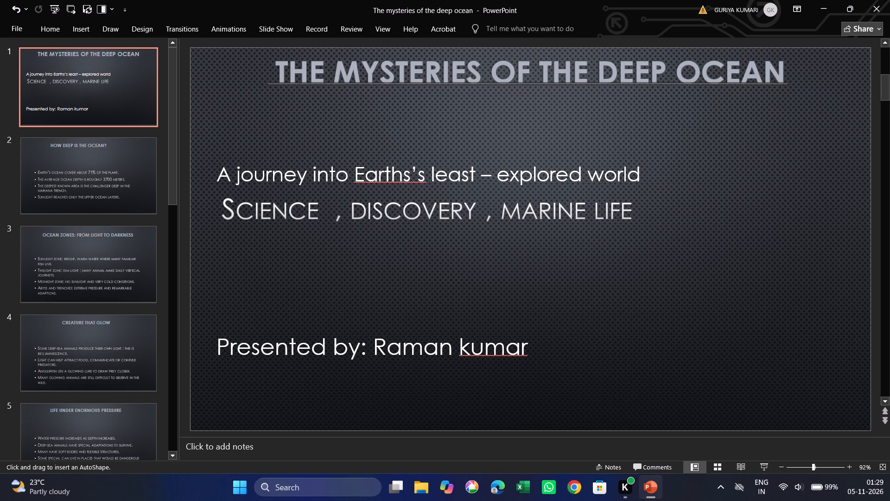
pyautogui.moveTo(788, 83); pyautogui.dragTo(788, 86)
# Move the thin underline rectangle on slide 1 slightly down and to the right beneath the title.
pyautogui.moveTo(773, 111); pyautogui.dragTo(711, 91)
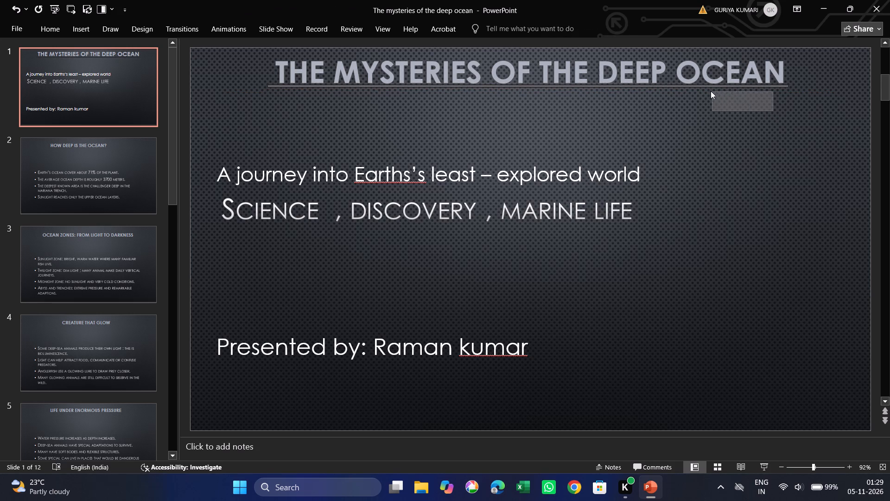
pyautogui.moveTo(711, 91); pyautogui.dragTo(706, 89)
pyautogui.moveTo(687, 87); pyautogui.dragTo(691, 89)
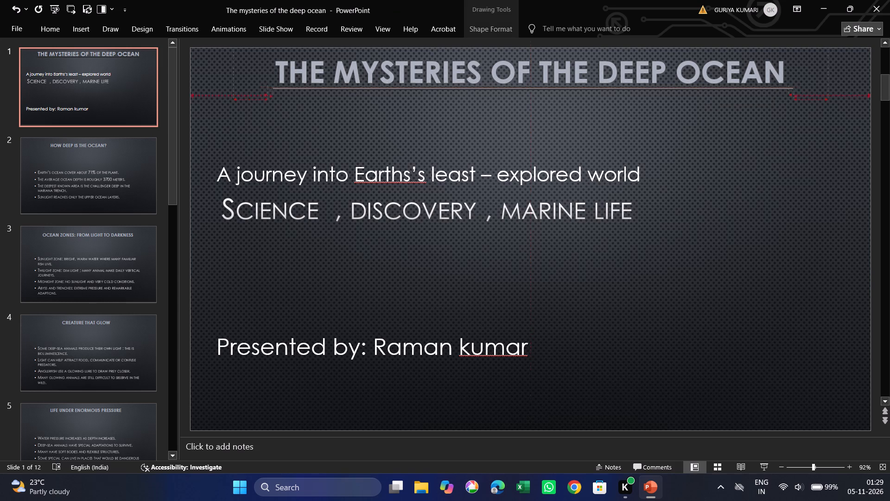
pyautogui.moveTo(691, 89); pyautogui.dragTo(692, 90)
pyautogui.click(699, 128)
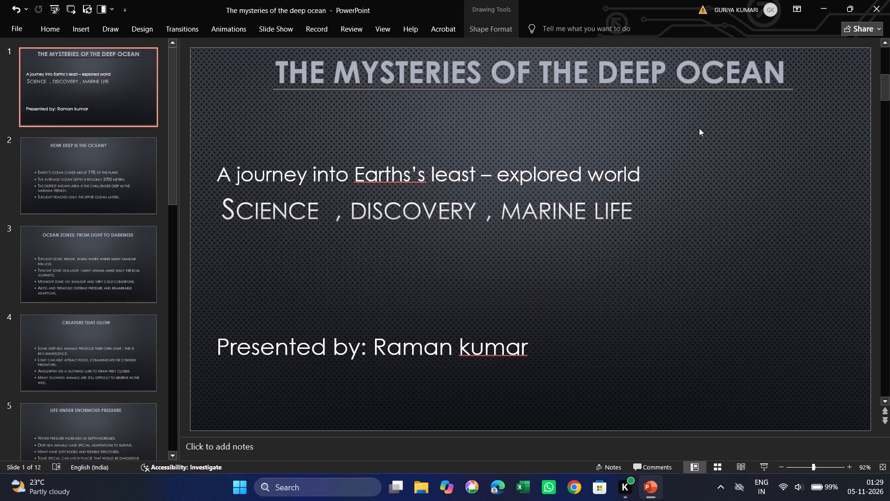
# Draw a very thin rectangle as an underline spanning the slide 2 title "How deep is the ocean?".
pyautogui.click(123, 160)
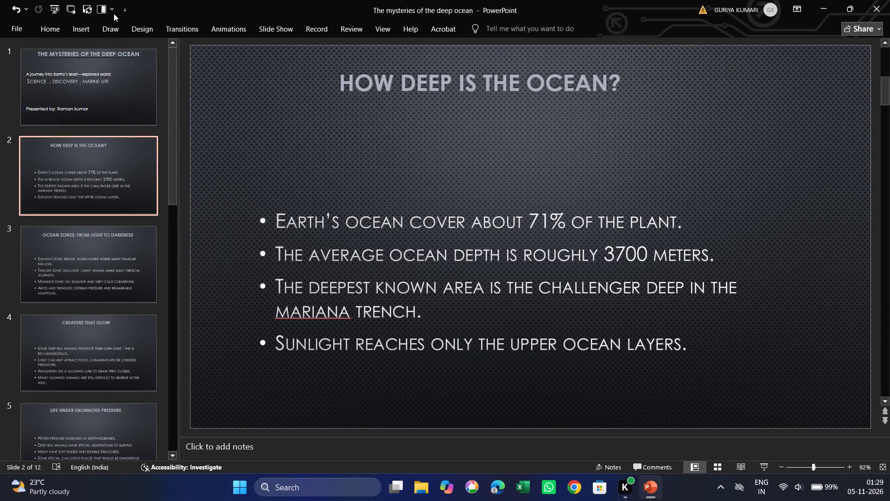
pyautogui.click(83, 32)
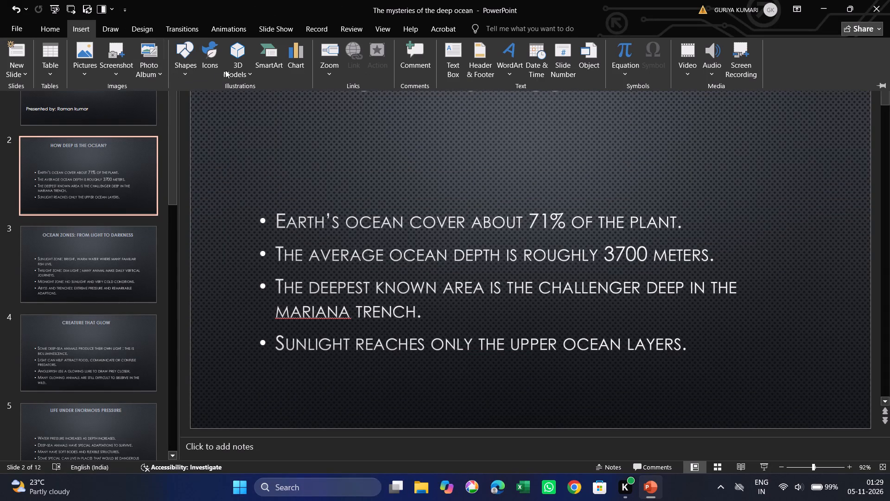
pyautogui.click(188, 58)
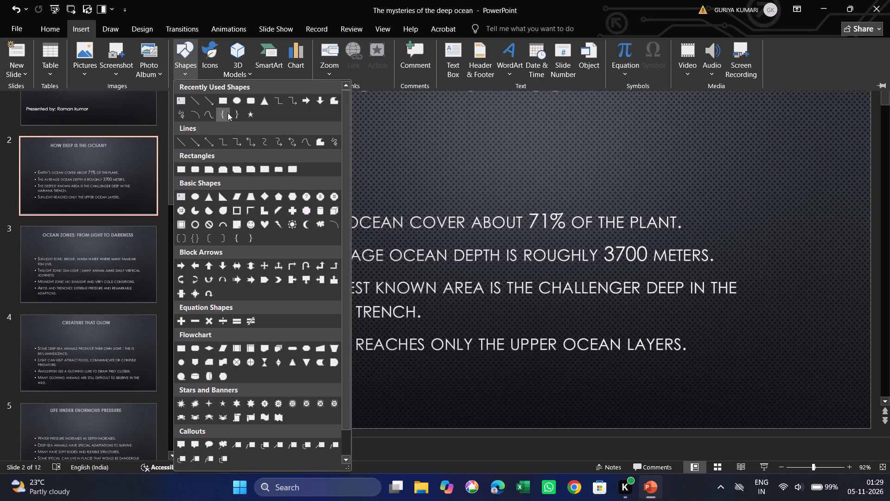
pyautogui.click(222, 103)
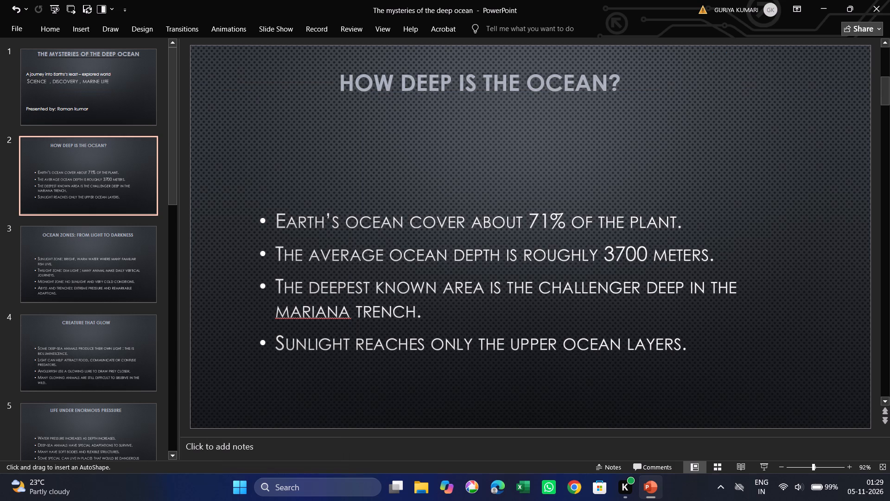
pyautogui.moveTo(335, 95); pyautogui.dragTo(507, 103)
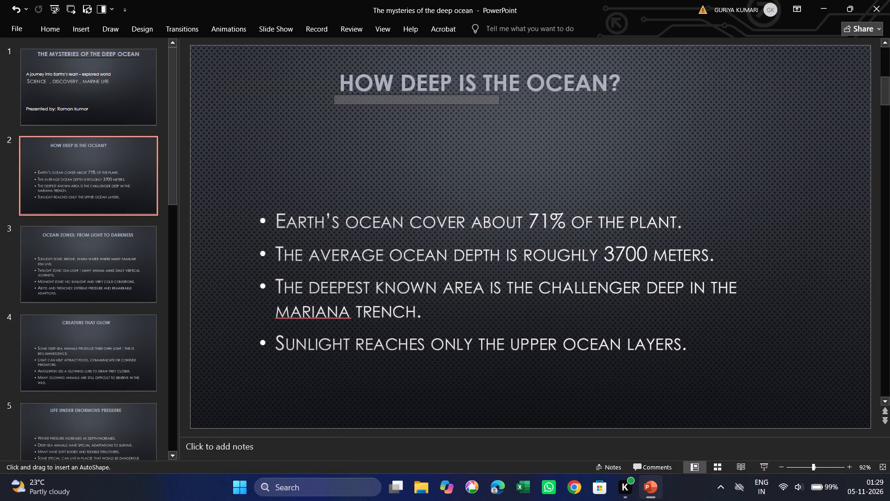
pyautogui.moveTo(507, 103); pyautogui.dragTo(674, 99)
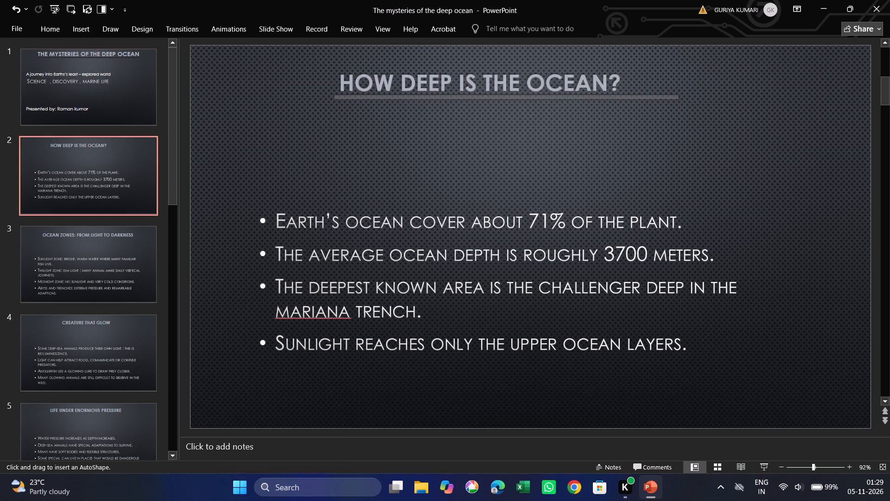
pyautogui.moveTo(674, 99); pyautogui.dragTo(627, 99)
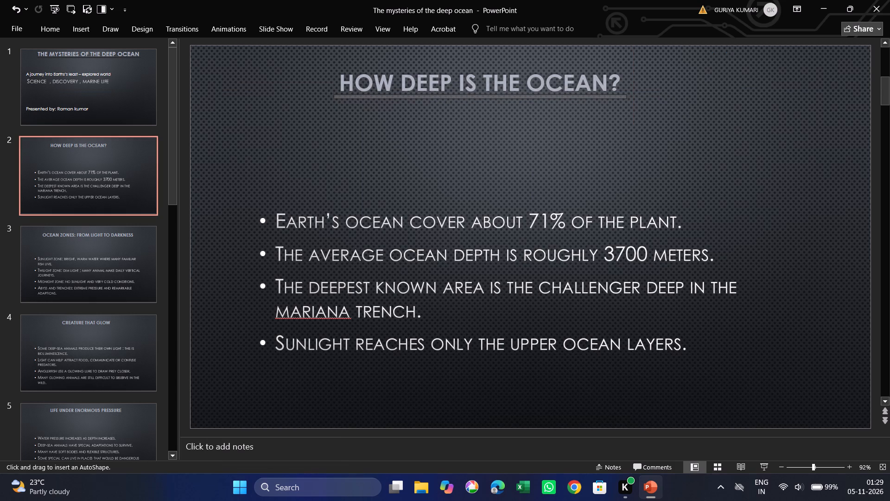
pyautogui.moveTo(627, 99); pyautogui.dragTo(618, 98)
pyautogui.moveTo(618, 98); pyautogui.dragTo(617, 98)
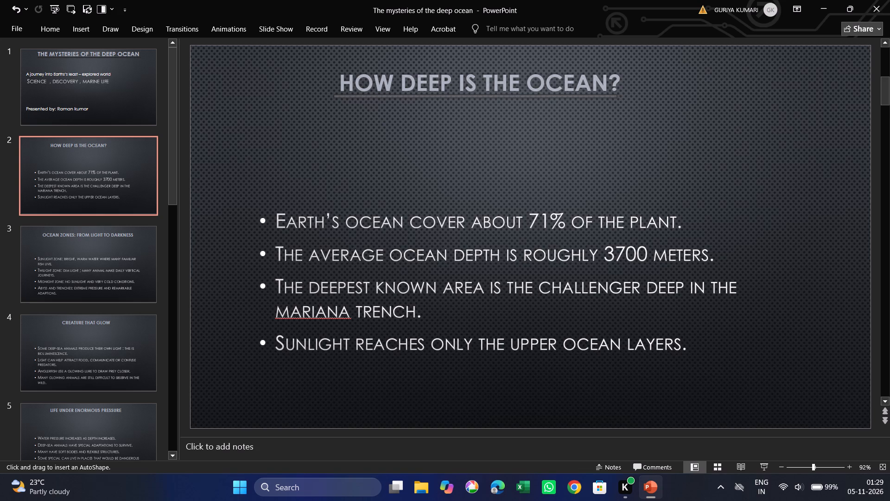
pyautogui.moveTo(617, 98); pyautogui.dragTo(618, 98)
pyautogui.click(631, 126)
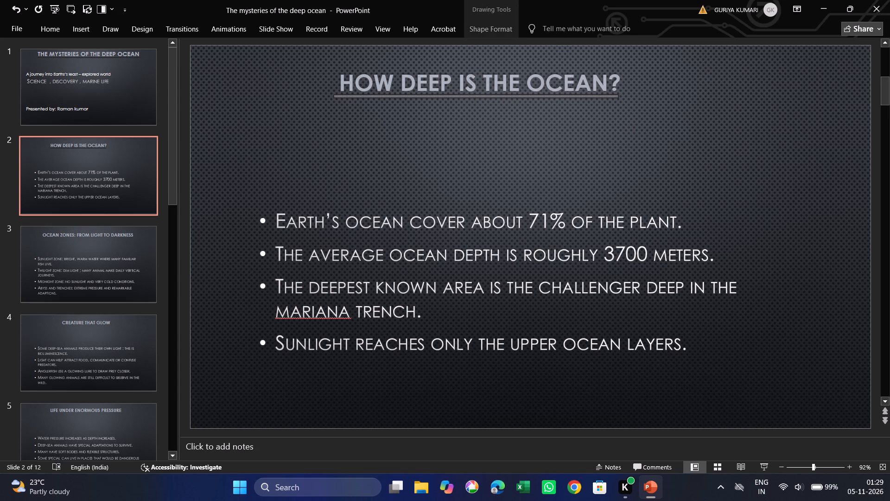
pyautogui.click(461, 98)
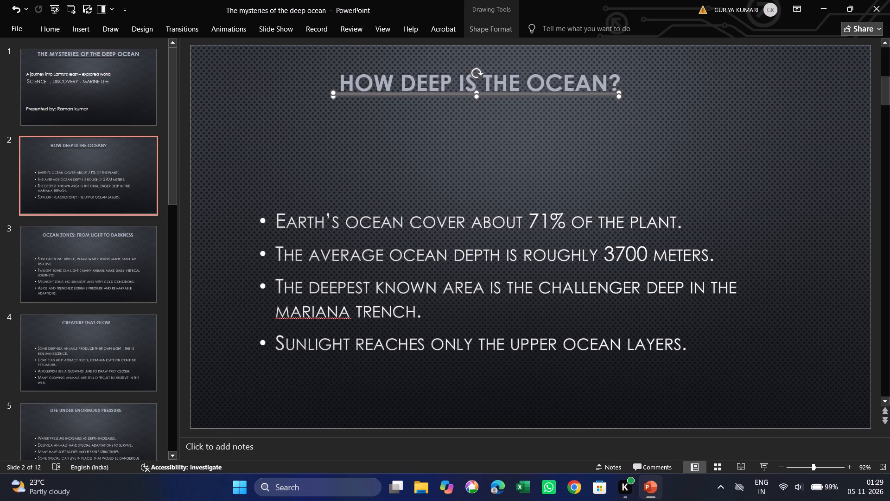
pyautogui.click(496, 127)
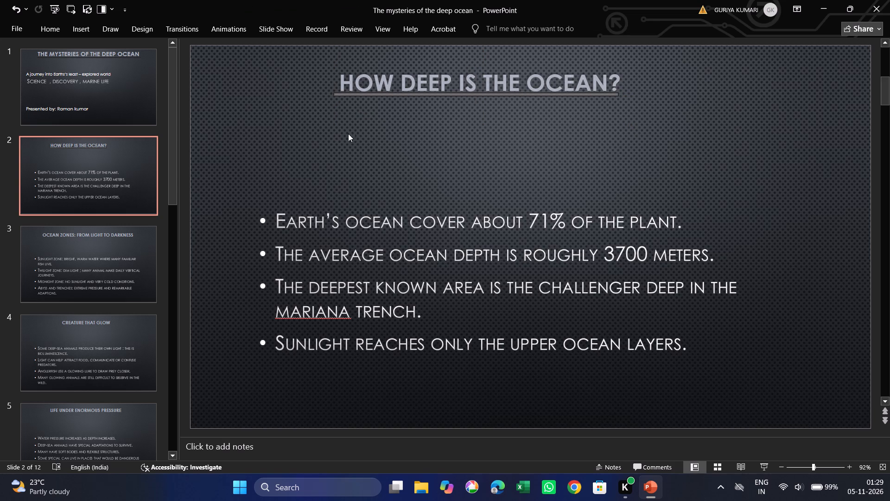
# Shift the thin underline rectangle on slide 2 slightly to the right beneath the title "How deep is the ocean?".
pyautogui.click(448, 96)
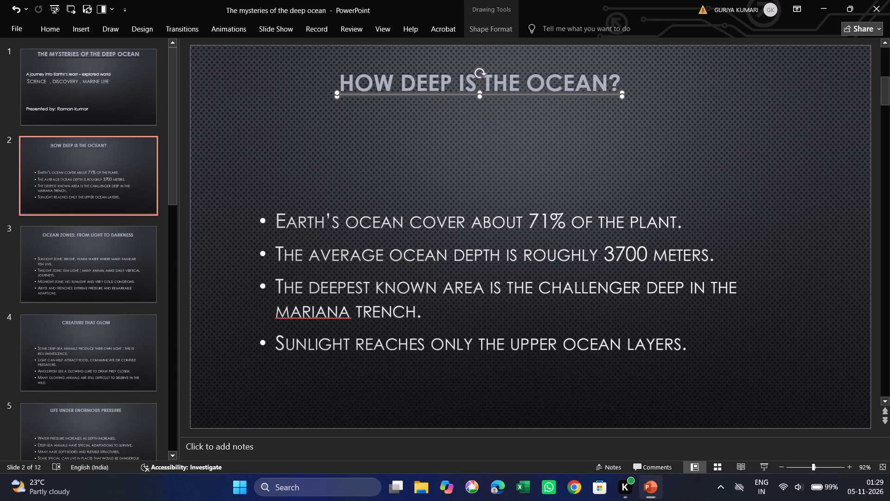
pyautogui.click(466, 133)
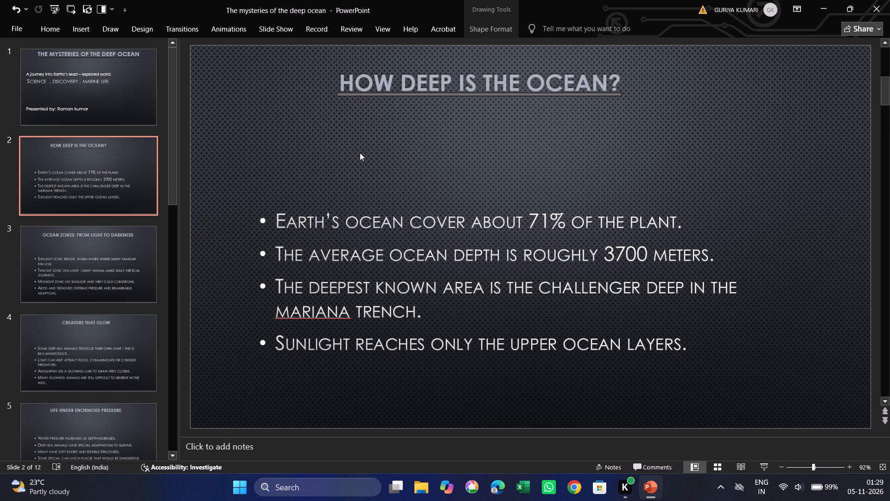
# Draw a very thin rectangle as an underline spanning the slide 3 title "Ocean zones: from light to darkness".
pyautogui.click(122, 236)
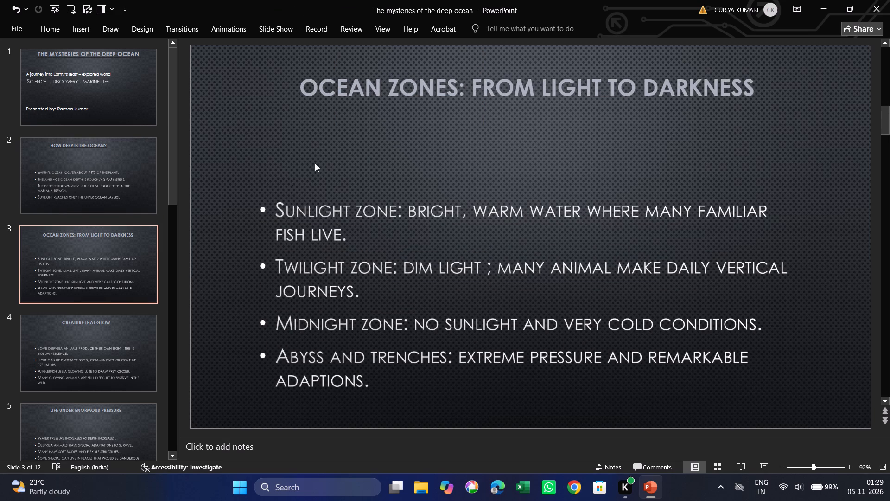
pyautogui.click(78, 32)
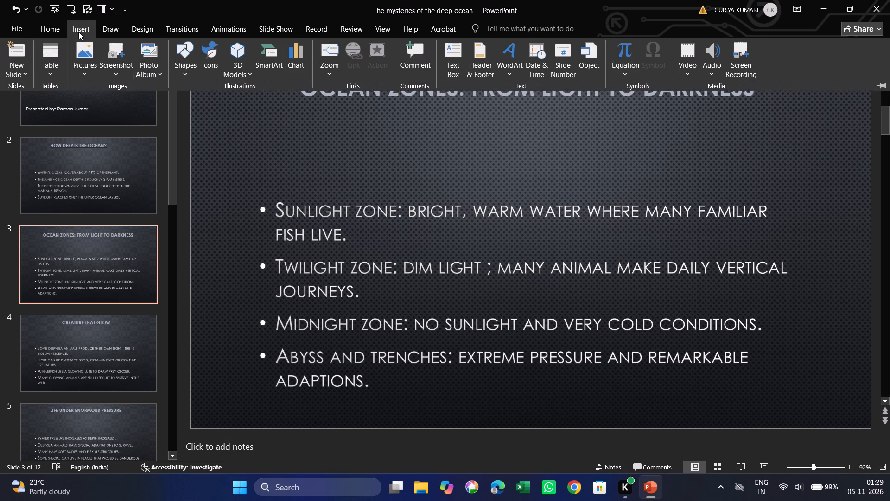
pyautogui.click(184, 73)
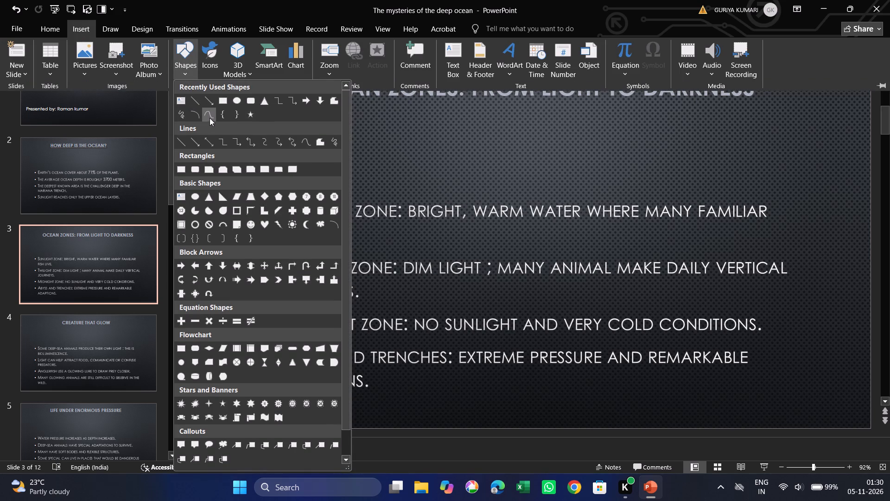
pyautogui.click(223, 103)
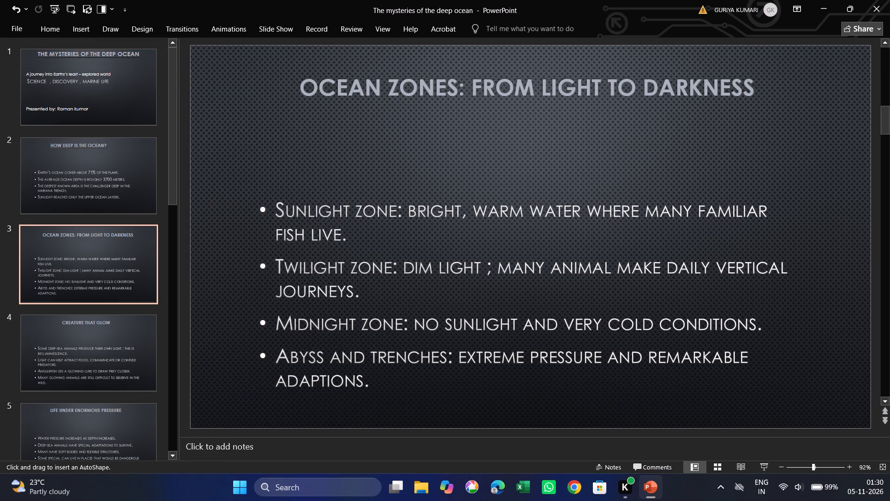
pyautogui.moveTo(300, 99); pyautogui.dragTo(444, 118)
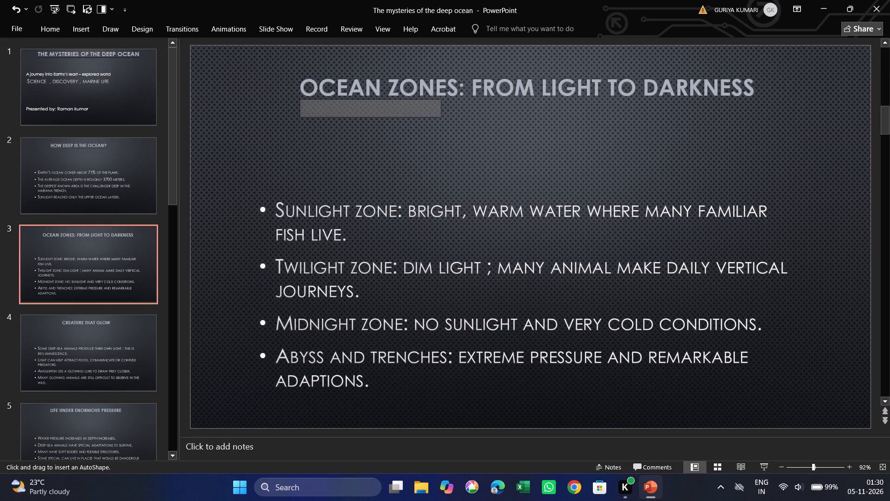
pyautogui.moveTo(444, 118); pyautogui.dragTo(677, 122)
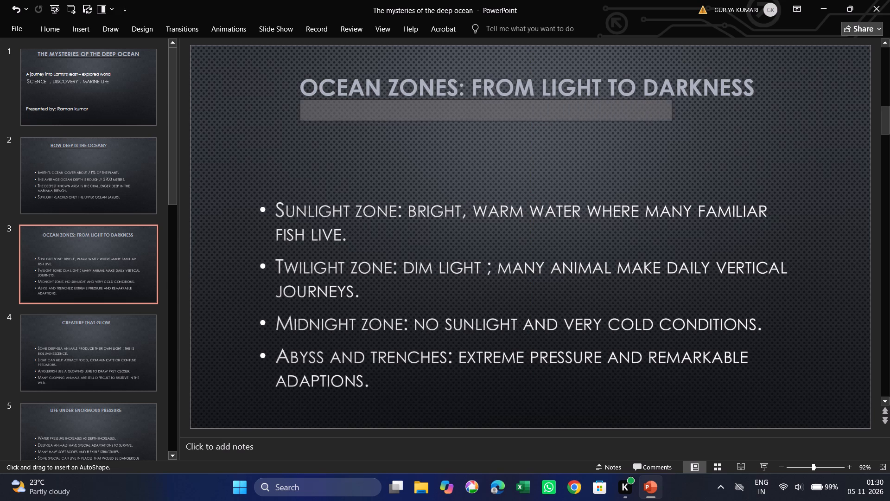
pyautogui.moveTo(677, 122); pyautogui.dragTo(788, 108)
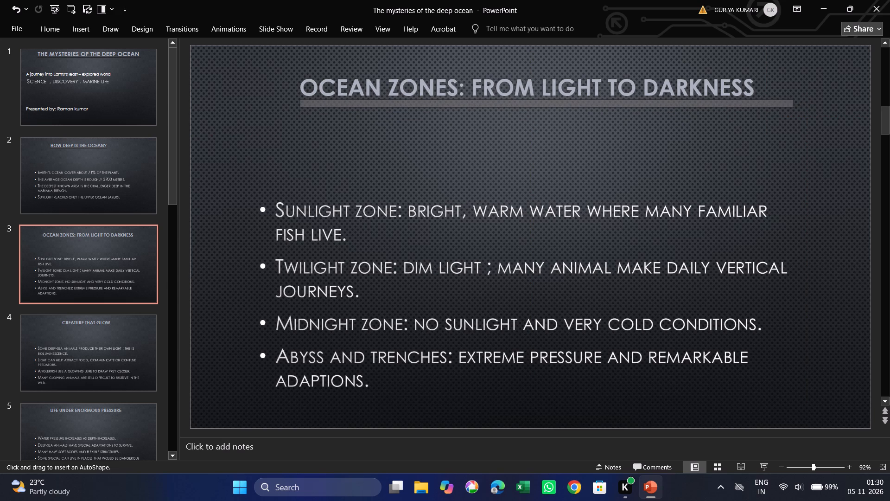
pyautogui.moveTo(788, 108); pyautogui.dragTo(754, 104)
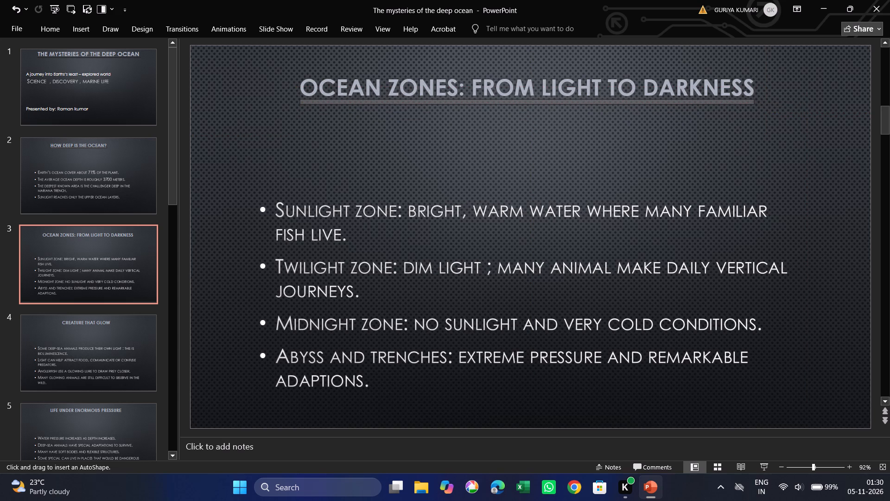
pyautogui.moveTo(754, 104); pyautogui.dragTo(756, 103)
pyautogui.moveTo(769, 137); pyautogui.dragTo(637, 114)
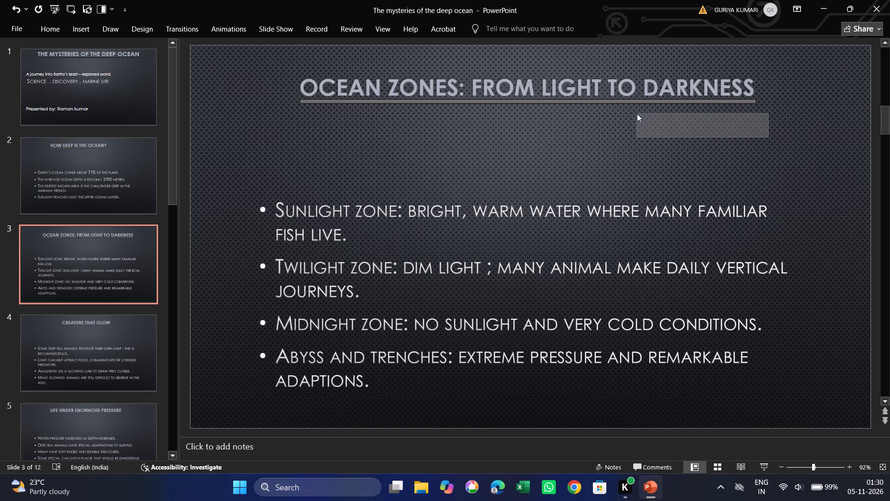
pyautogui.click(642, 101)
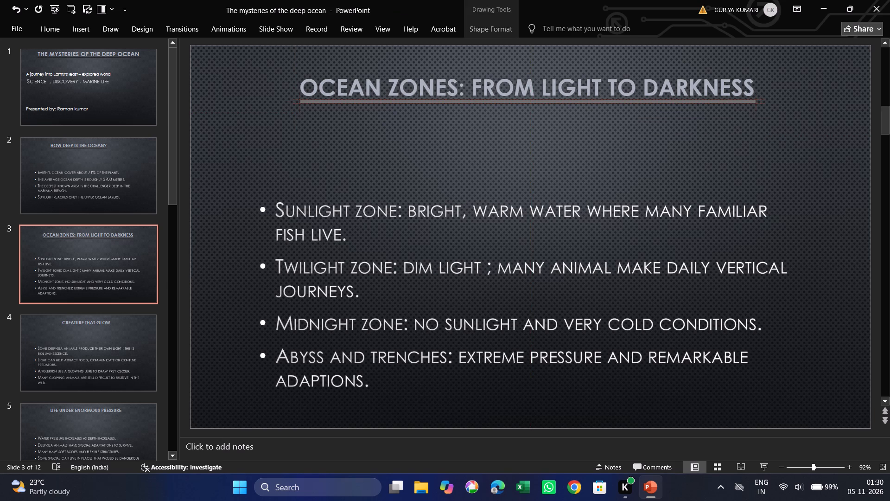
pyautogui.click(650, 193)
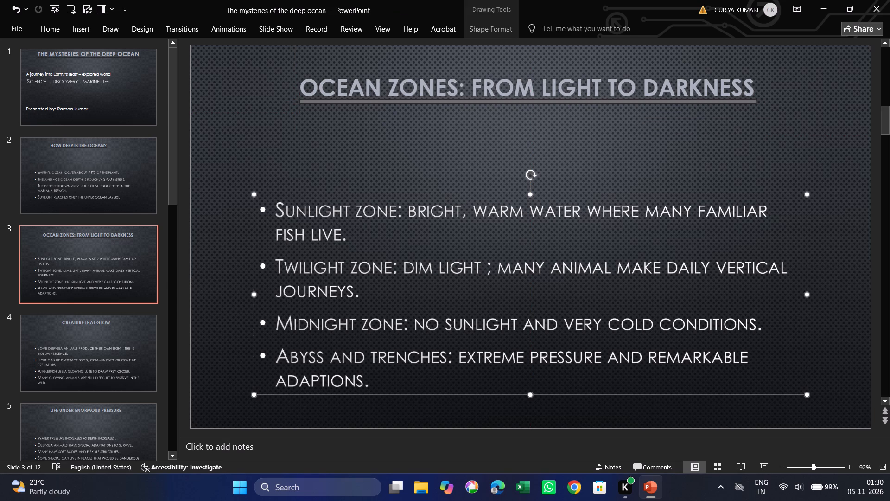
pyautogui.click(364, 168)
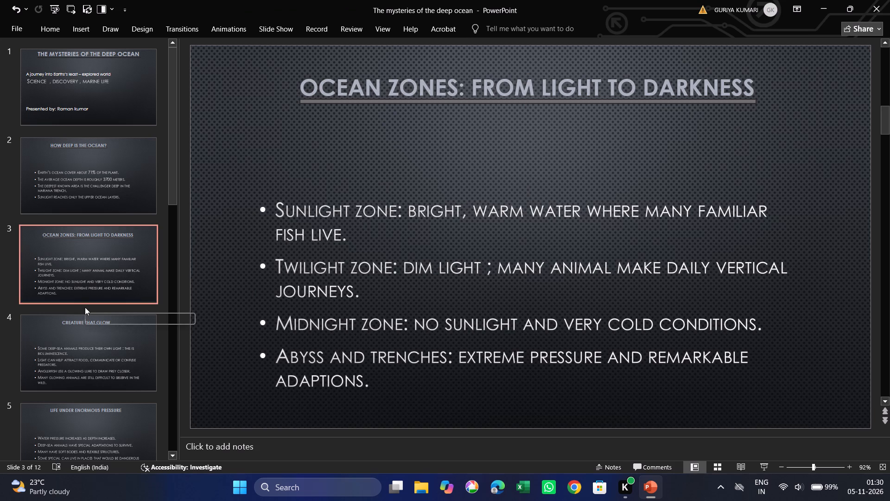
# Go to slide 4, "Creature that glow", to underline its title.
pyautogui.click(85, 307)
pyautogui.click(89, 334)
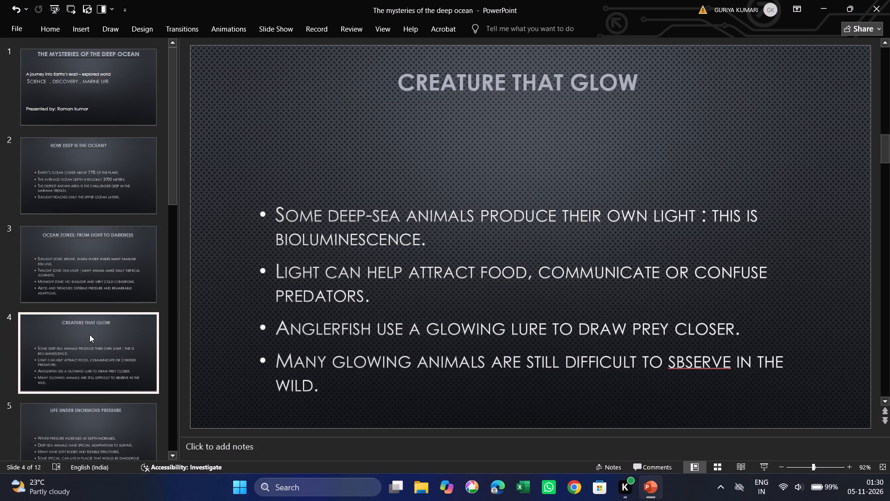
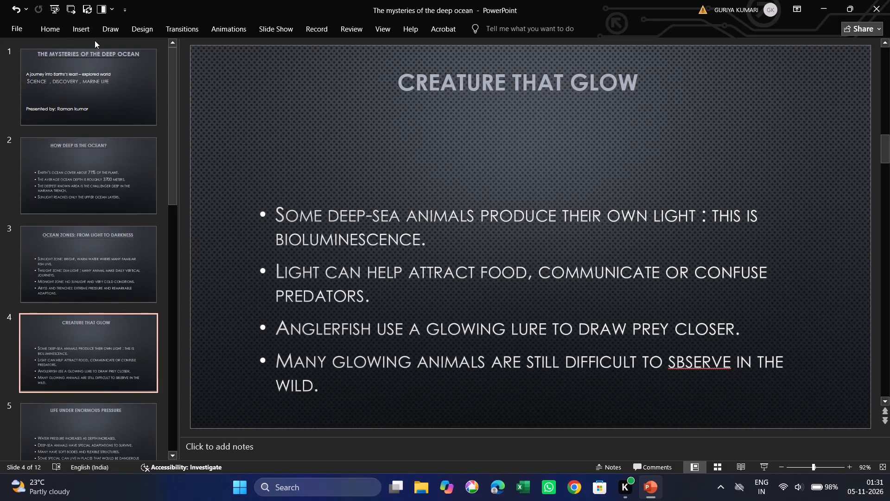
# Draw a very thin rectangle as an underline spanning the slide 4 title "Creature that glow".
pyautogui.click(83, 28)
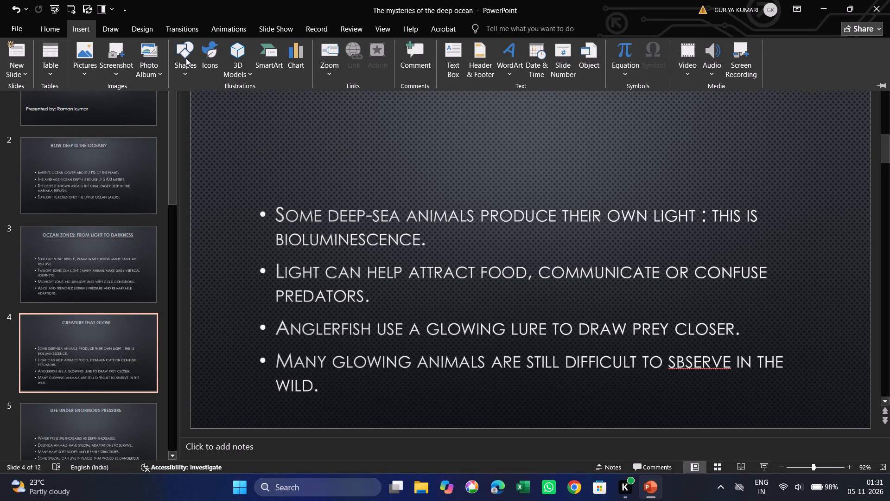
pyautogui.click(186, 58)
pyautogui.click(221, 104)
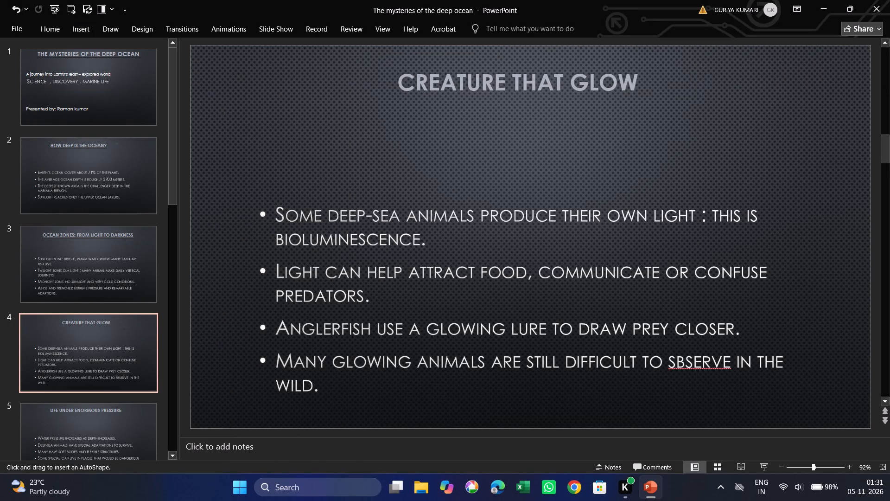
pyautogui.moveTo(398, 99); pyautogui.dragTo(601, 102)
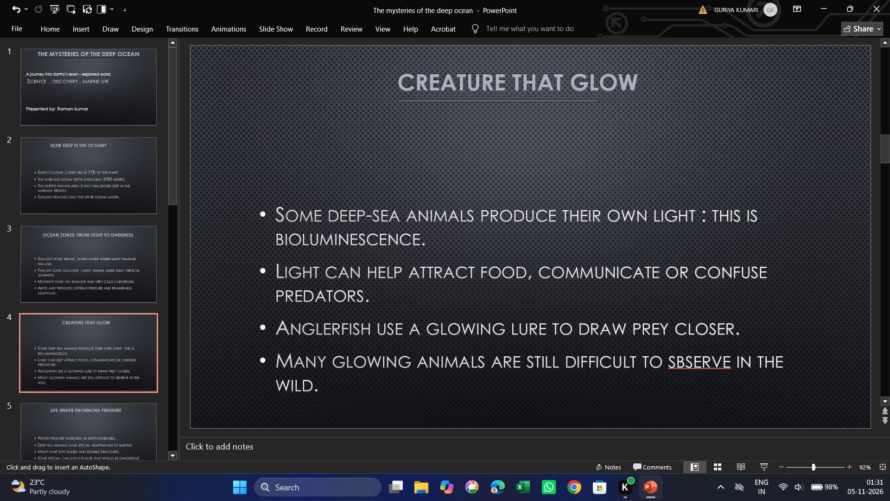
pyautogui.moveTo(601, 102); pyautogui.dragTo(642, 100)
pyautogui.moveTo(642, 100); pyautogui.dragTo(637, 102)
pyautogui.moveTo(637, 102); pyautogui.dragTo(637, 103)
pyautogui.click(676, 136)
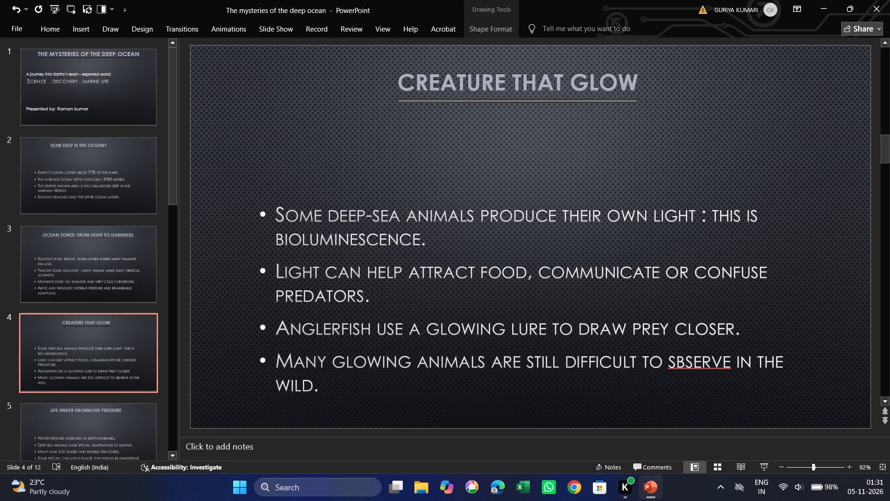
# Move the thin underline rectangle on slide 4 up so it sits directly beneath the title text.
pyautogui.moveTo(547, 102); pyautogui.dragTo(547, 94)
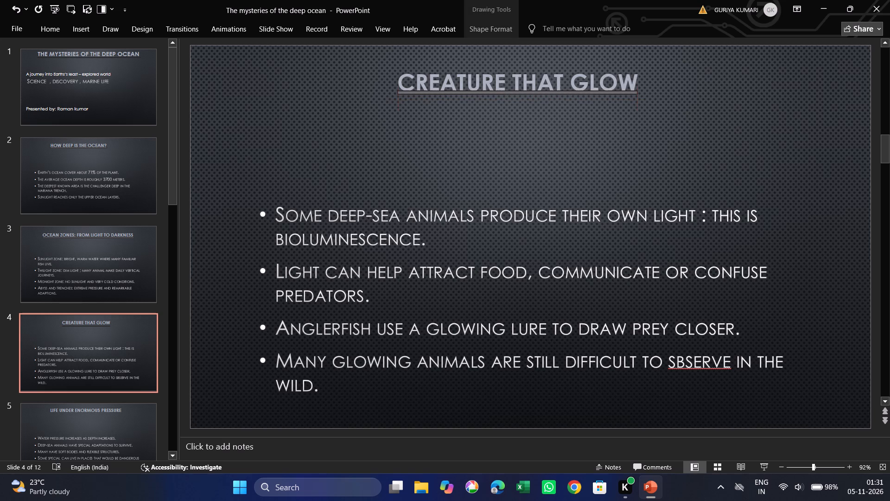
pyautogui.moveTo(547, 94); pyautogui.dragTo(547, 95)
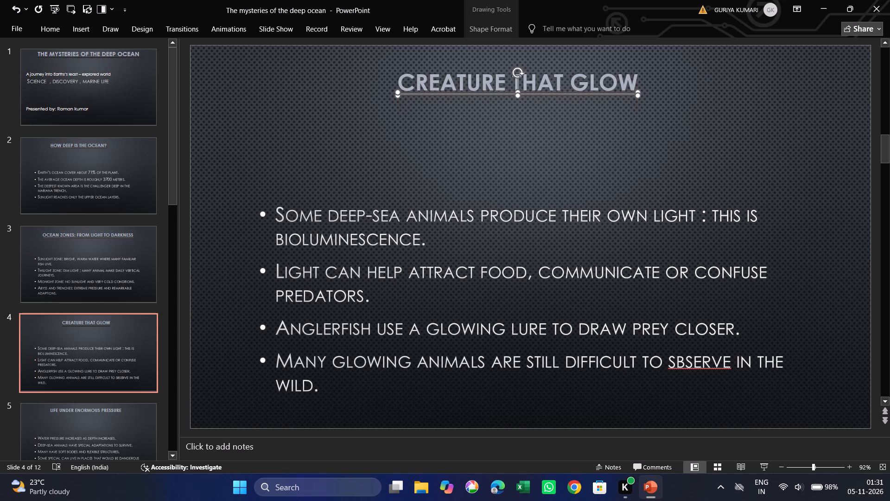
pyautogui.click(580, 145)
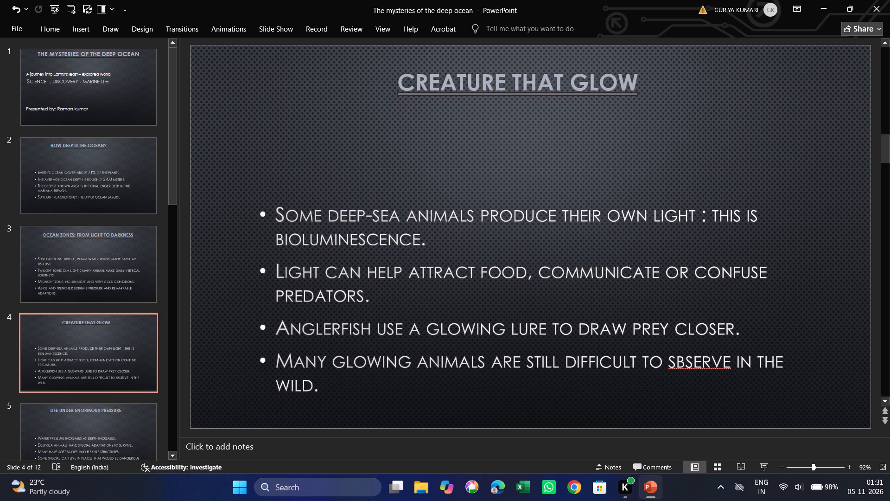
# On slide 5, draw a very thin rectangle as an underline spanning the title "Life under enormous pressure".
pyautogui.scroll(-1, 142, 338)
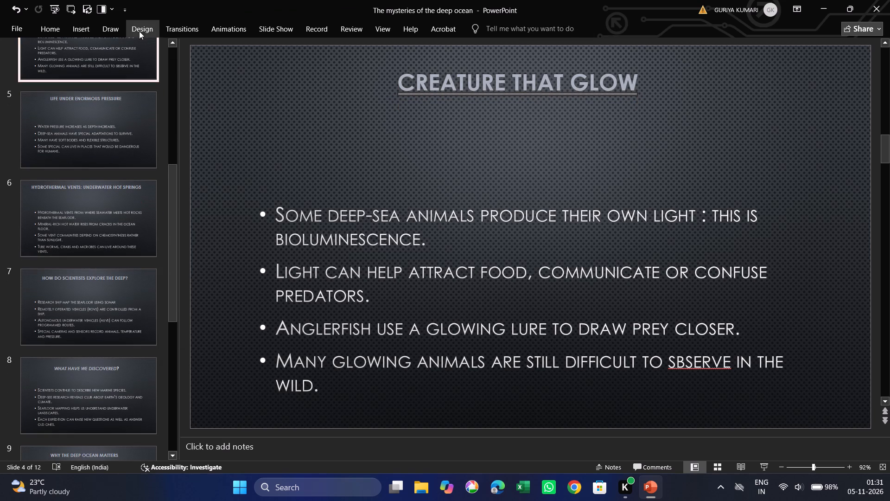
pyautogui.click(125, 120)
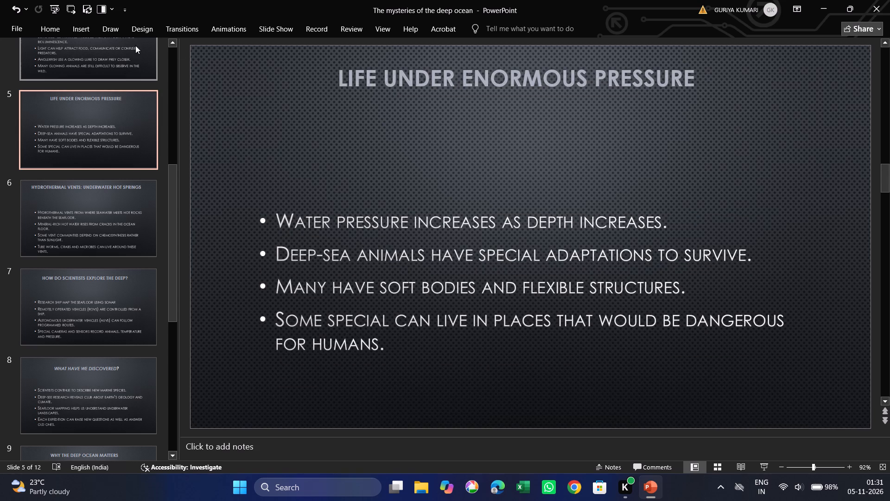
pyautogui.click(79, 31)
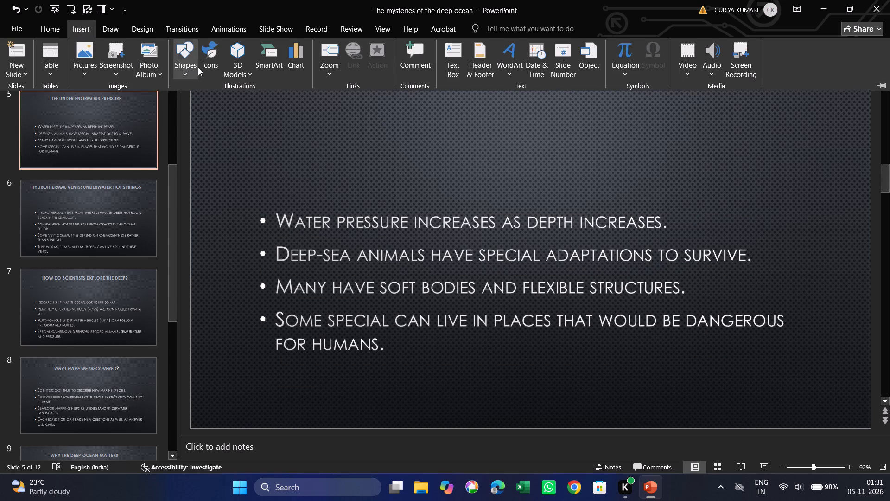
pyautogui.click(184, 67)
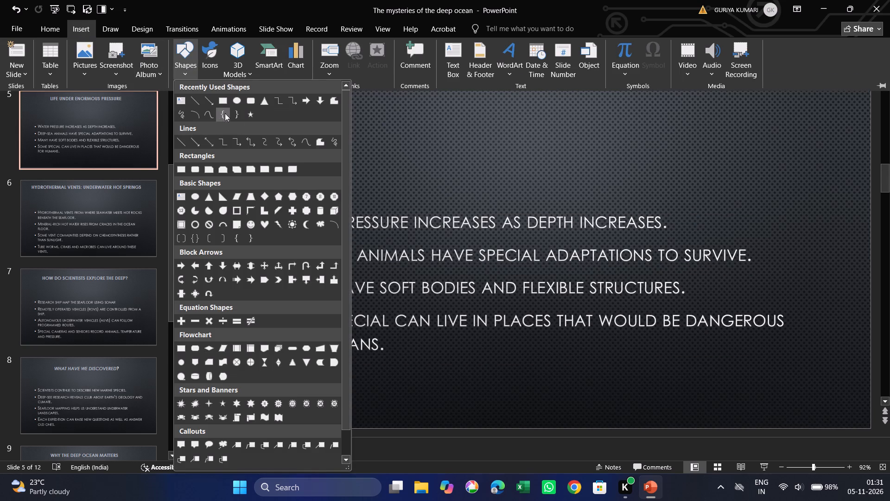
pyautogui.click(222, 102)
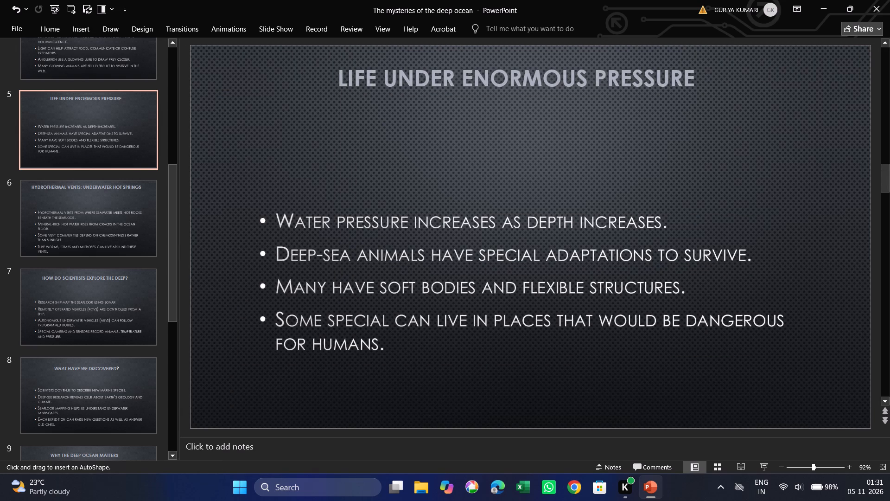
pyautogui.moveTo(337, 91); pyautogui.dragTo(545, 102)
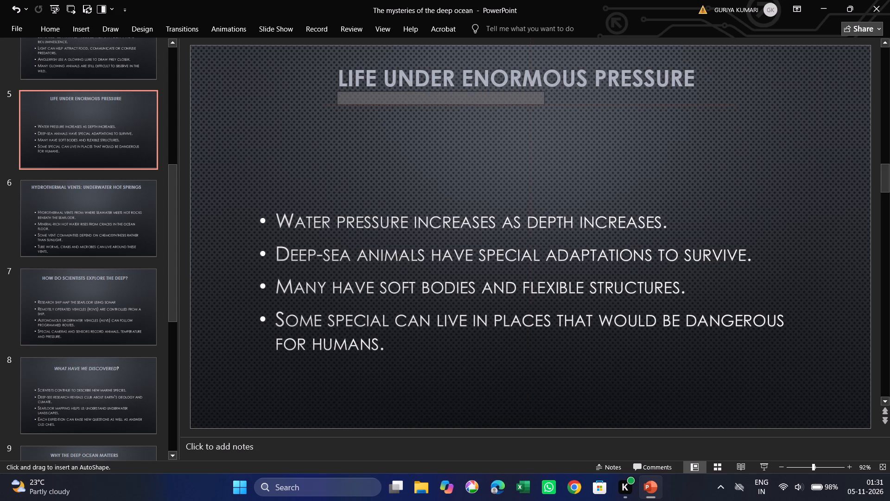
pyautogui.moveTo(545, 102); pyautogui.dragTo(711, 90)
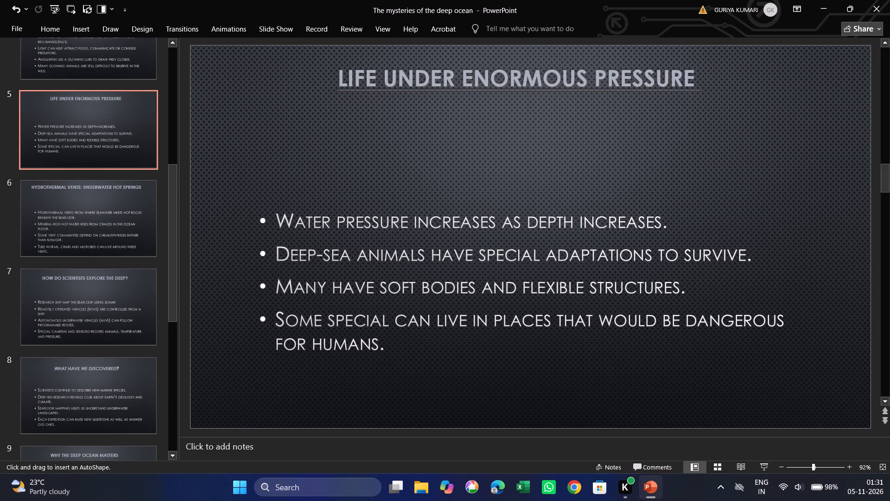
pyautogui.moveTo(711, 90); pyautogui.dragTo(701, 95)
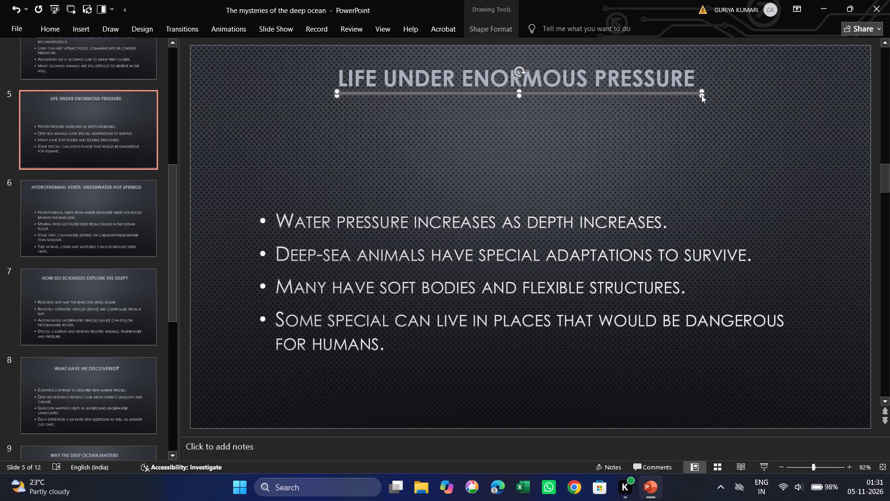
pyautogui.click(684, 128)
# Move the thin underline rectangle on slide 5 slightly up, closer to the title text.
pyautogui.click(655, 93)
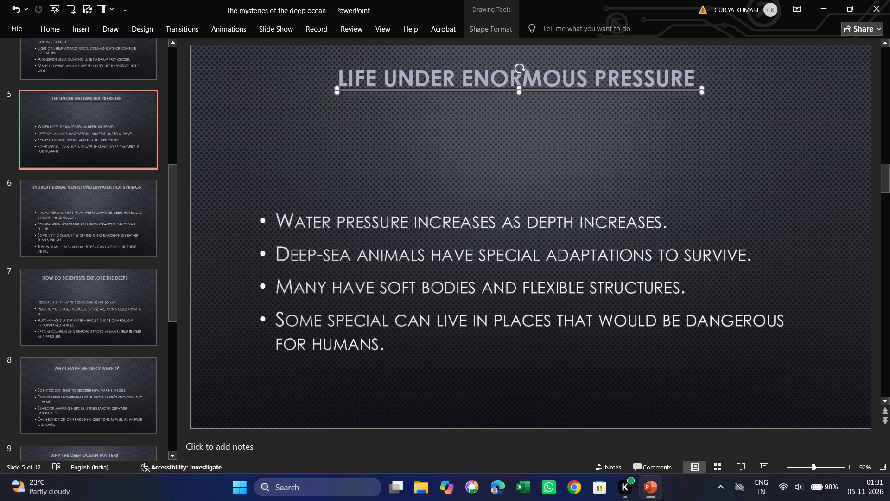
pyautogui.click(654, 142)
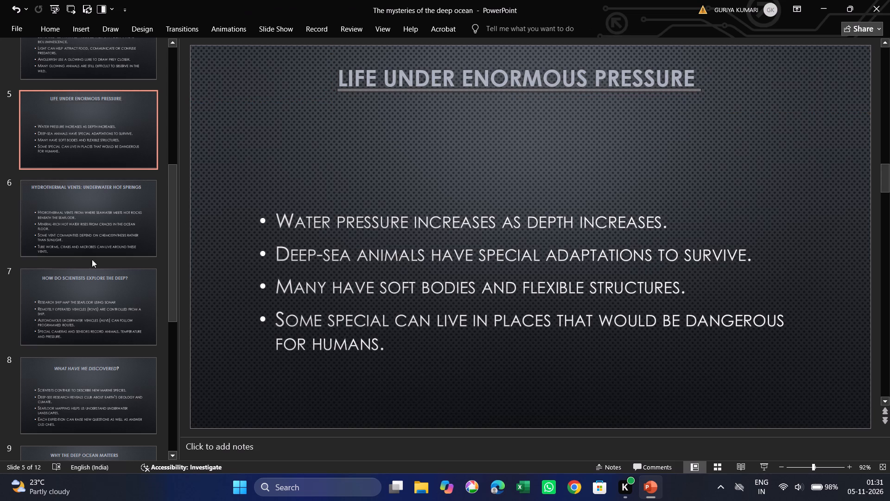
# On slide 6, draw a thin rectangle as an underline spanning the title "Hydrothermal vents: underwater hot springs".
pyautogui.click(95, 209)
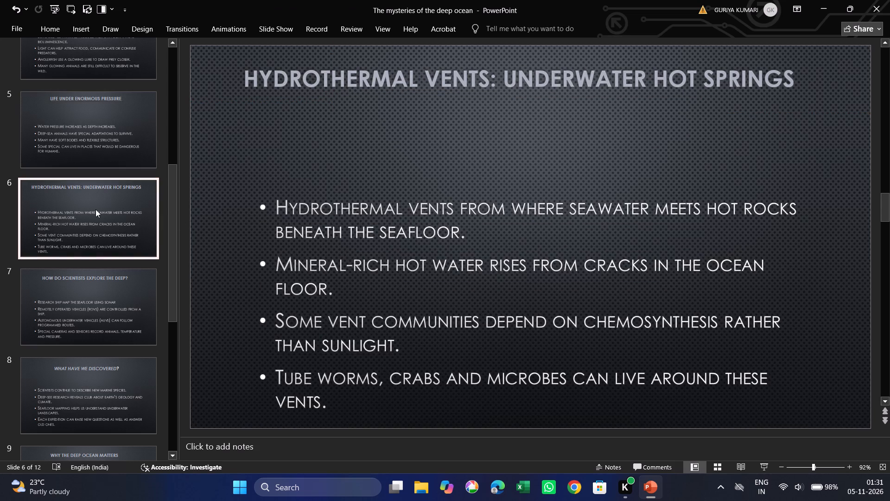
pyautogui.click(75, 26)
pyautogui.click(201, 56)
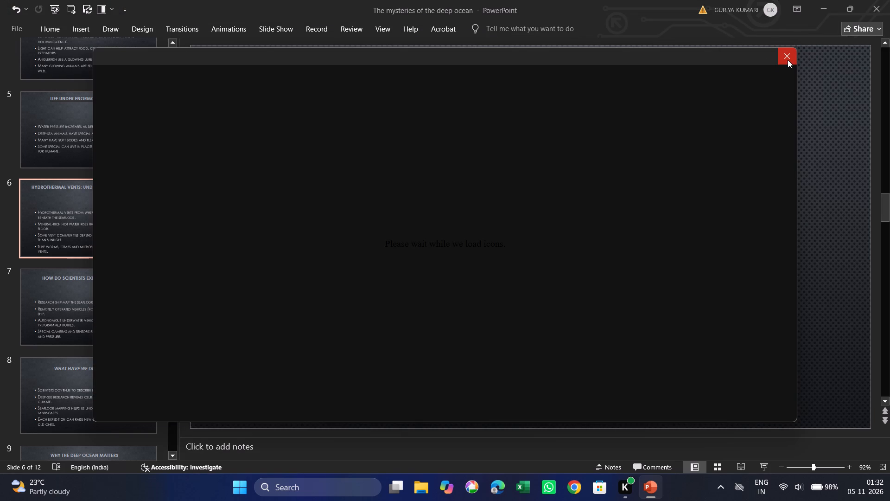
pyautogui.click(788, 58)
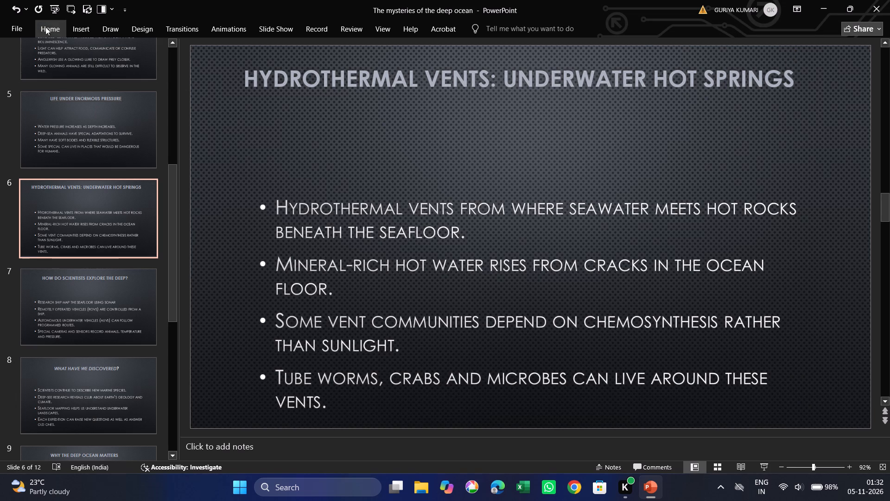
pyautogui.moveTo(79, 18); pyautogui.dragTo(79, 28)
pyautogui.click(79, 28)
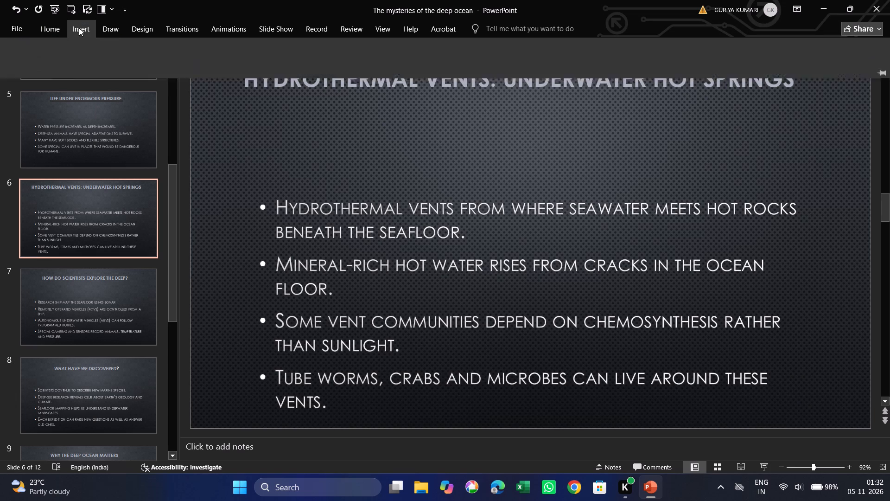
pyautogui.click(186, 64)
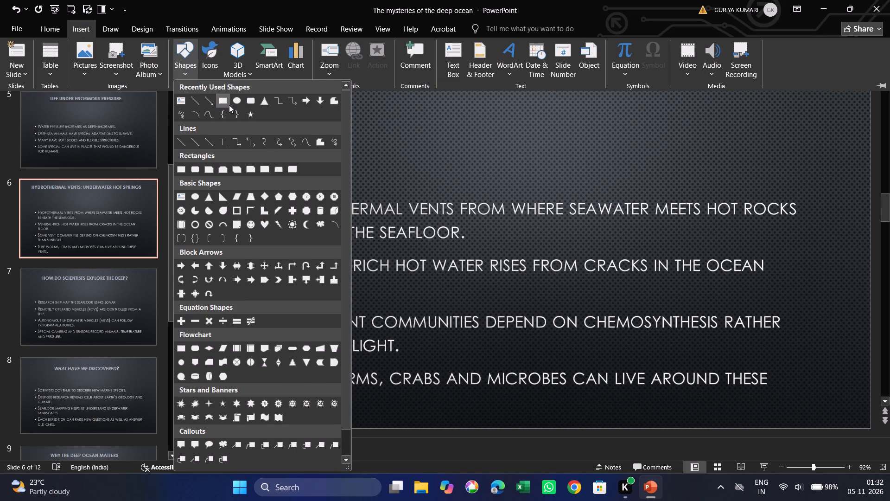
pyautogui.click(225, 101)
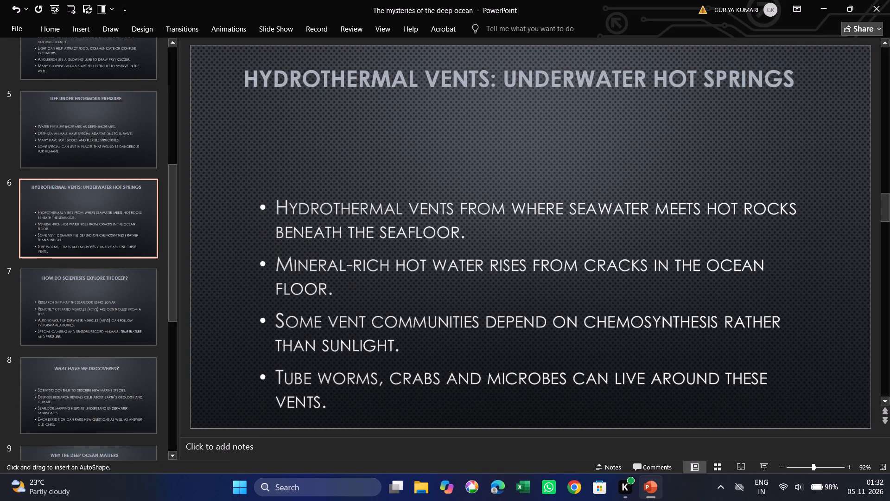
pyautogui.moveTo(243, 93); pyautogui.dragTo(430, 114)
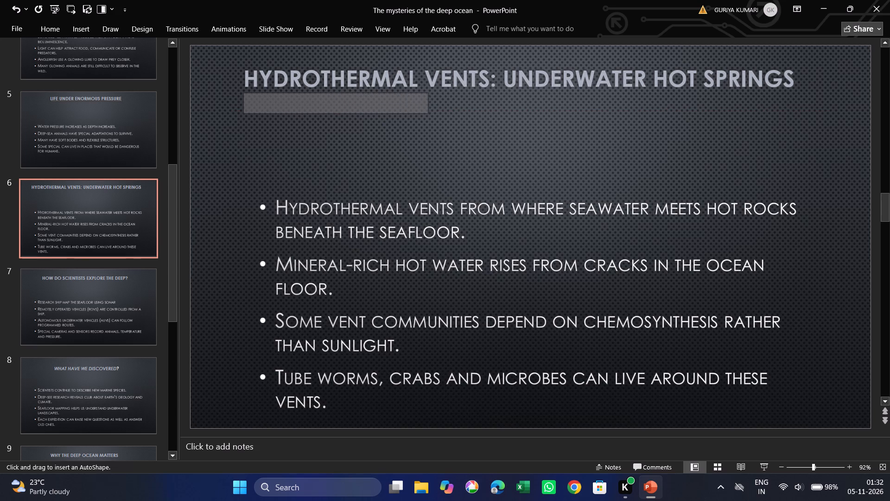
pyautogui.moveTo(430, 114); pyautogui.dragTo(617, 122)
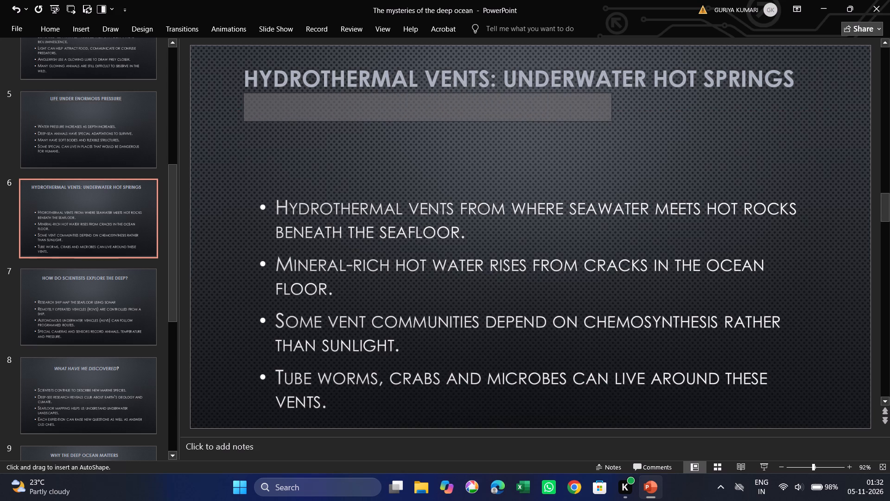
pyautogui.moveTo(617, 122); pyautogui.dragTo(803, 100)
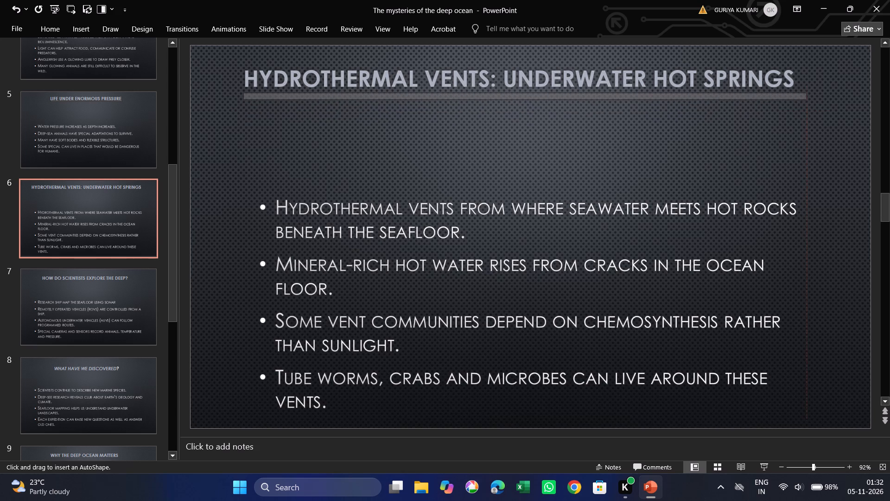
pyautogui.moveTo(803, 100); pyautogui.dragTo(795, 97)
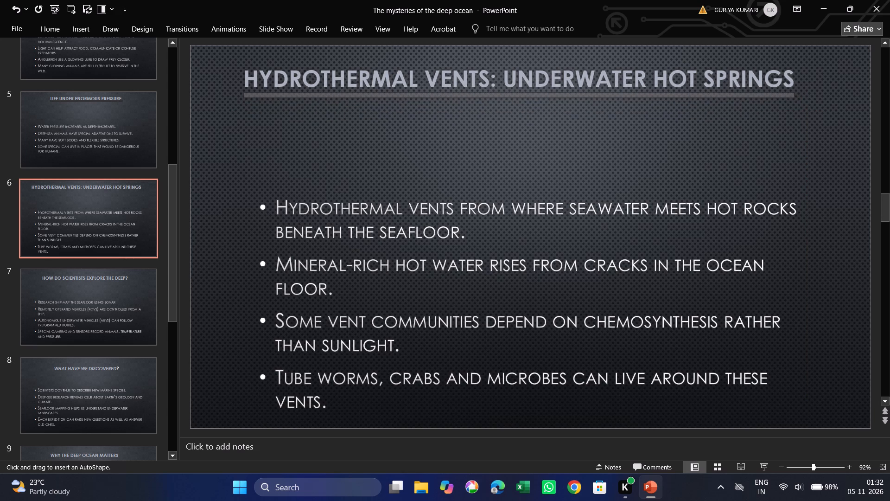
pyautogui.moveTo(795, 97); pyautogui.dragTo(799, 97)
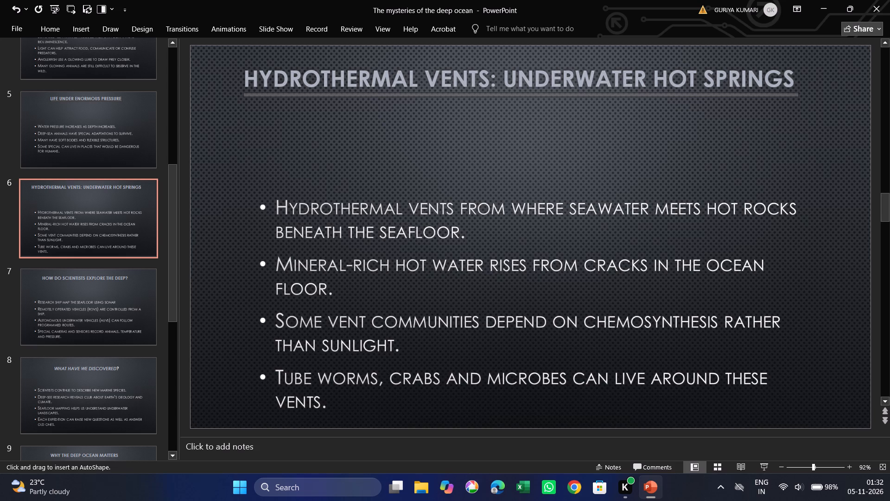
pyautogui.moveTo(799, 97); pyautogui.dragTo(799, 98)
# Move the thin underline rectangle on slide 6 slightly up, closer to the title text.
pyautogui.moveTo(787, 130); pyautogui.dragTo(707, 89)
pyautogui.click(704, 96)
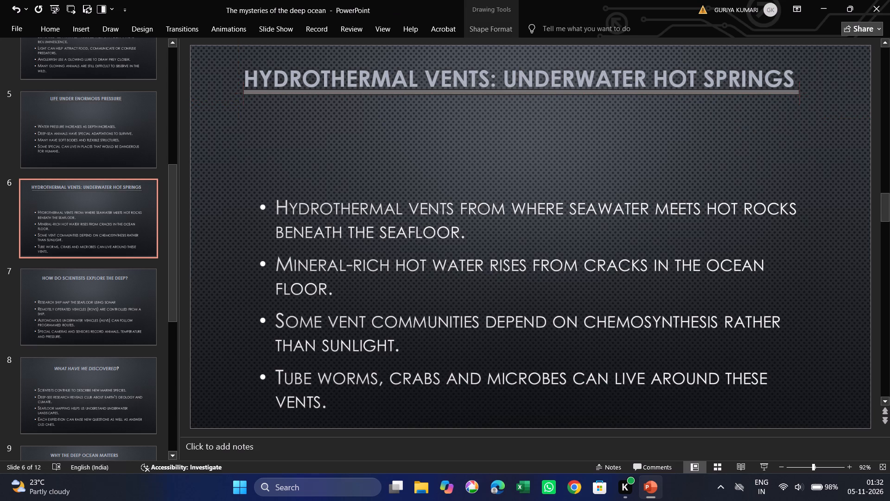
pyautogui.click(703, 124)
# On slide 7, draw a very thin rectangle as an underline spanning the title "How do scientists explore the deep?".
pyautogui.click(92, 300)
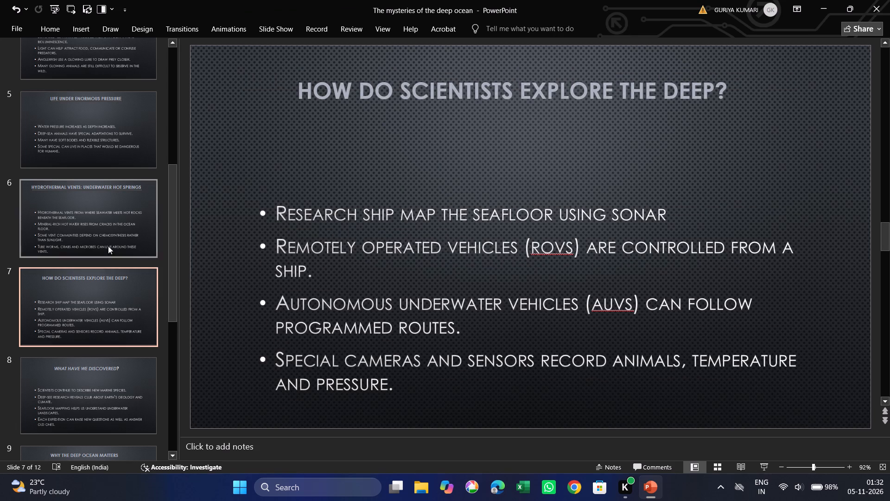
pyautogui.click(79, 29)
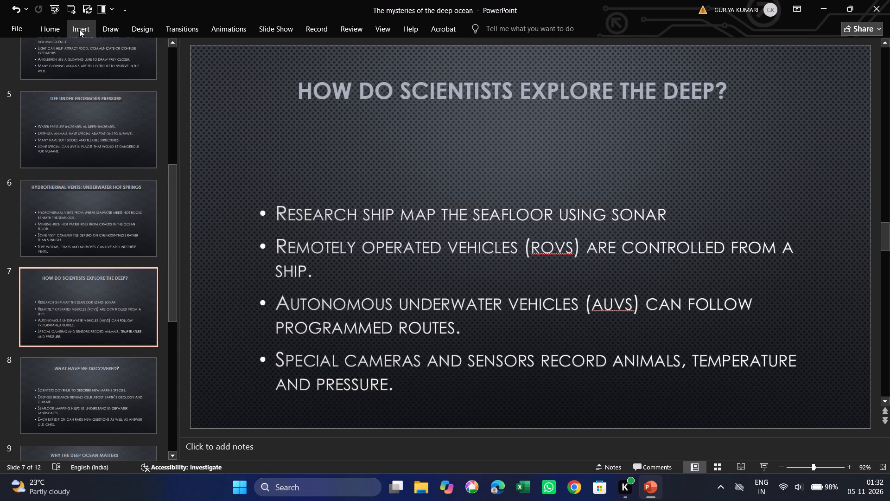
pyautogui.click(184, 54)
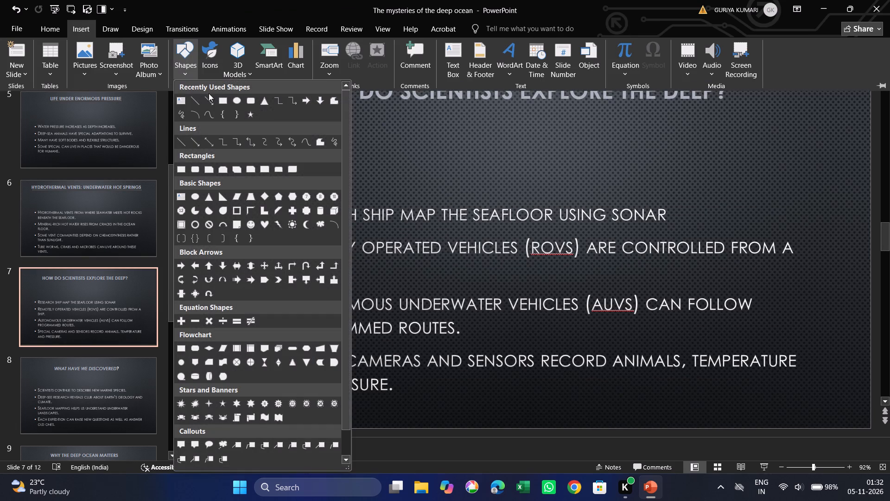
pyautogui.click(214, 96)
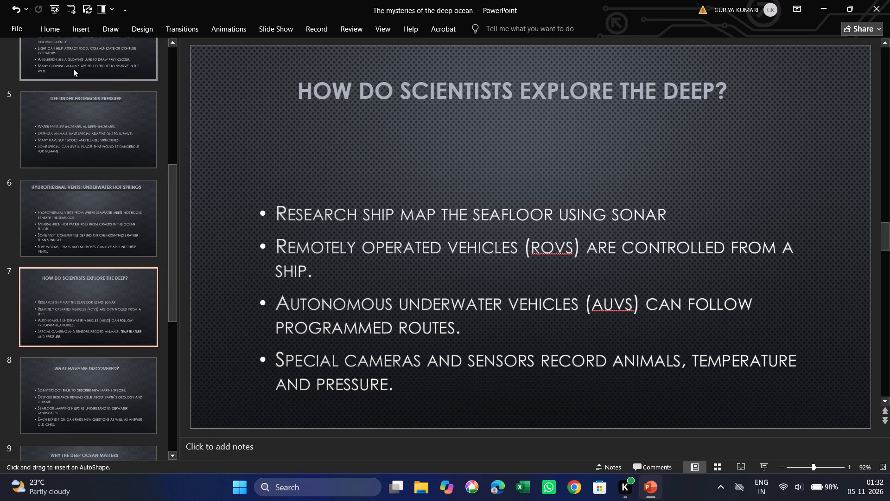
pyautogui.click(84, 29)
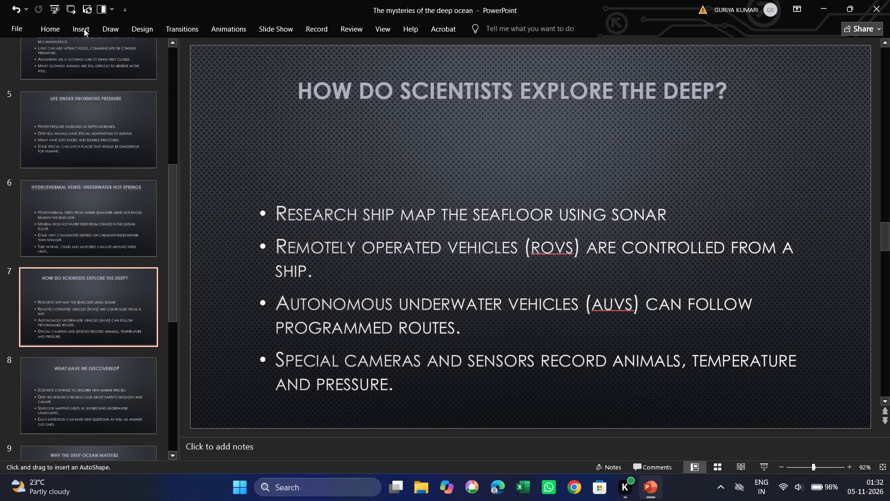
pyautogui.click(185, 64)
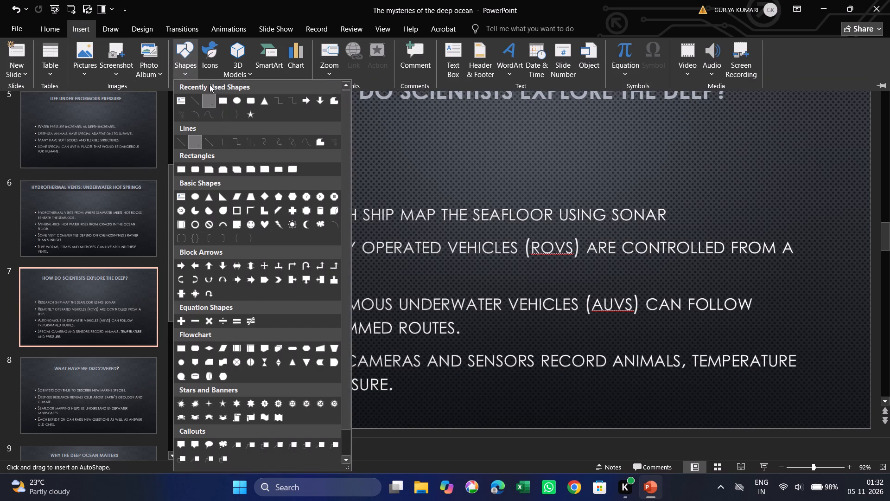
pyautogui.click(224, 97)
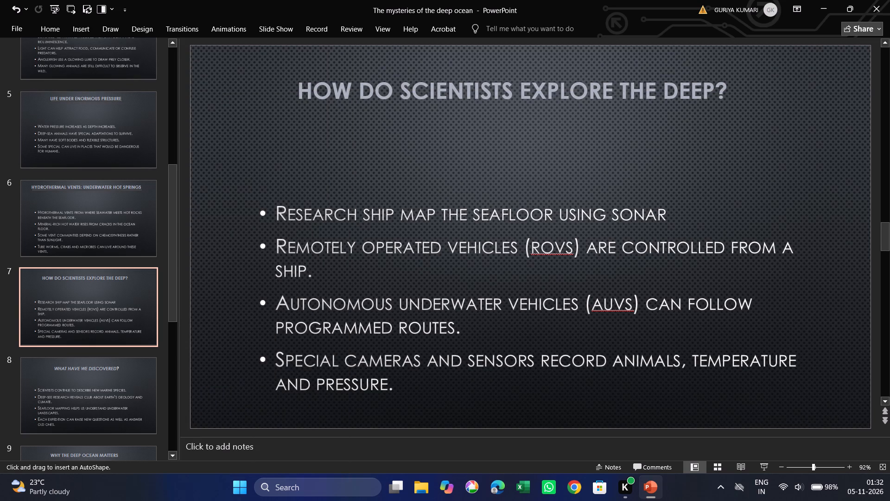
pyautogui.moveTo(300, 104); pyautogui.dragTo(414, 145)
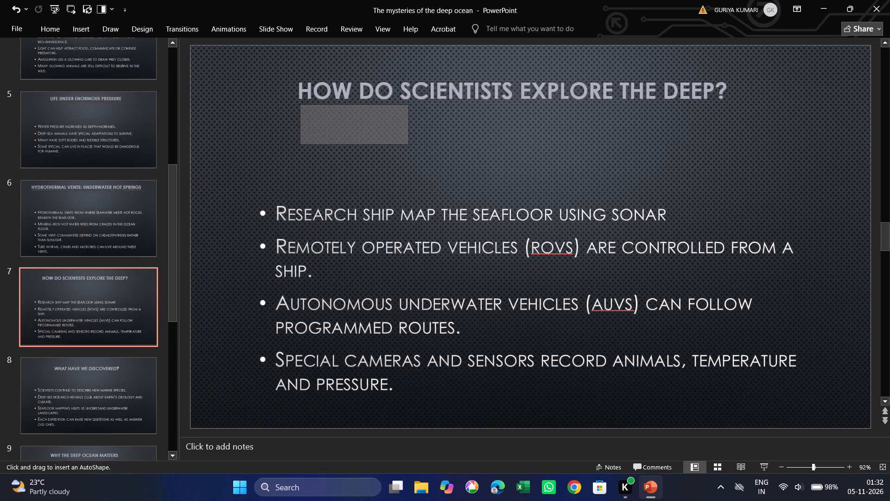
pyautogui.moveTo(414, 145); pyautogui.dragTo(687, 136)
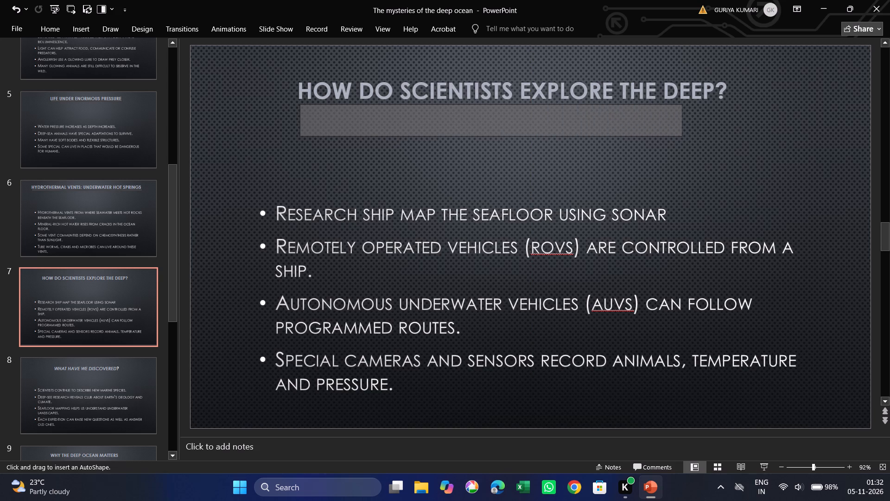
pyautogui.moveTo(687, 136); pyautogui.dragTo(728, 109)
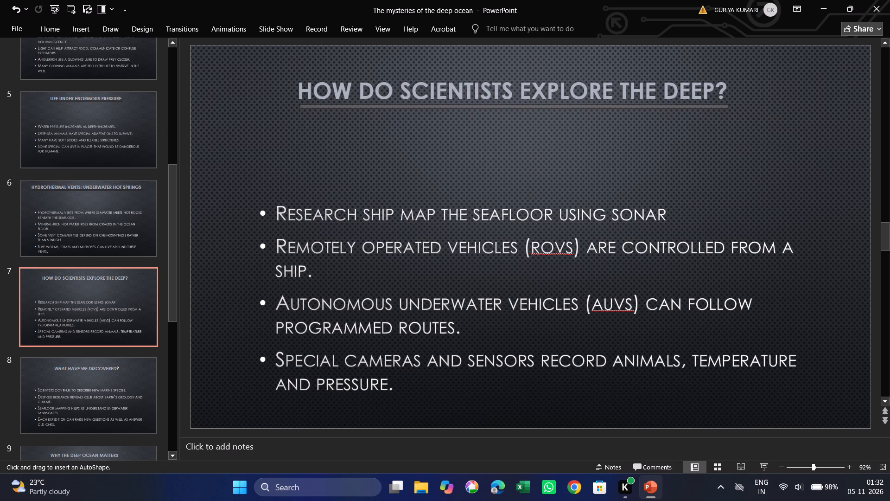
pyautogui.moveTo(728, 109); pyautogui.dragTo(727, 109)
# Move the title text box on slide 7 slightly down and to the right, so its text sits just above the underline.
pyautogui.moveTo(718, 126); pyautogui.dragTo(686, 118)
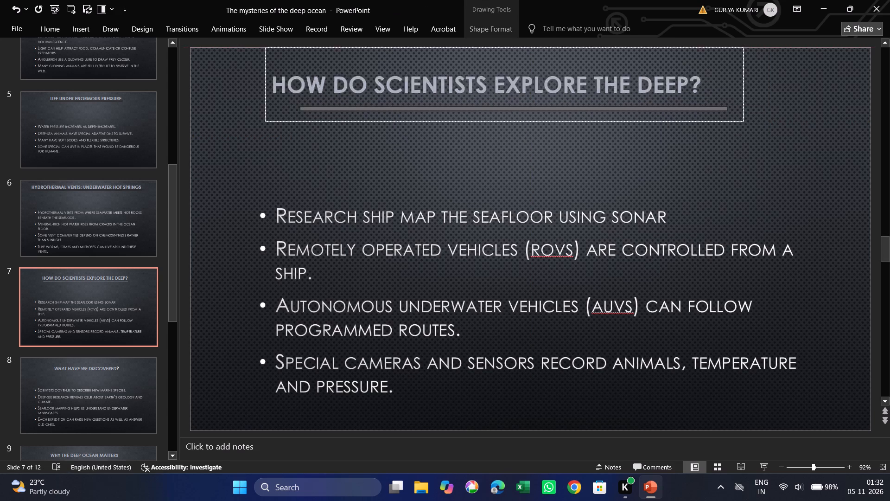
pyautogui.moveTo(686, 118); pyautogui.dragTo(712, 120)
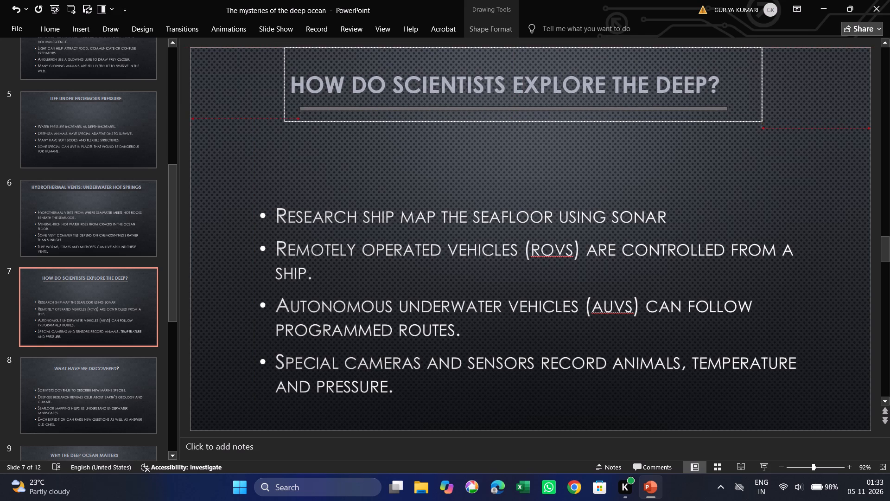
pyautogui.moveTo(712, 120); pyautogui.dragTo(718, 129)
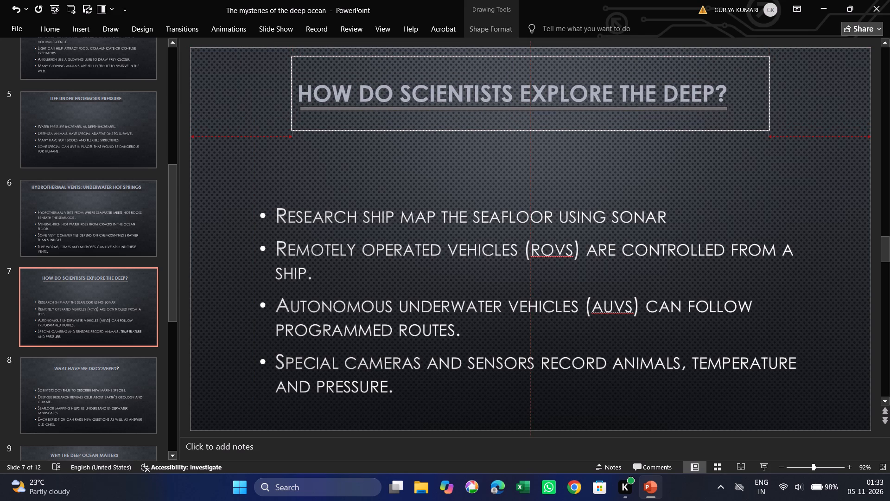
pyautogui.moveTo(718, 129); pyautogui.dragTo(722, 132)
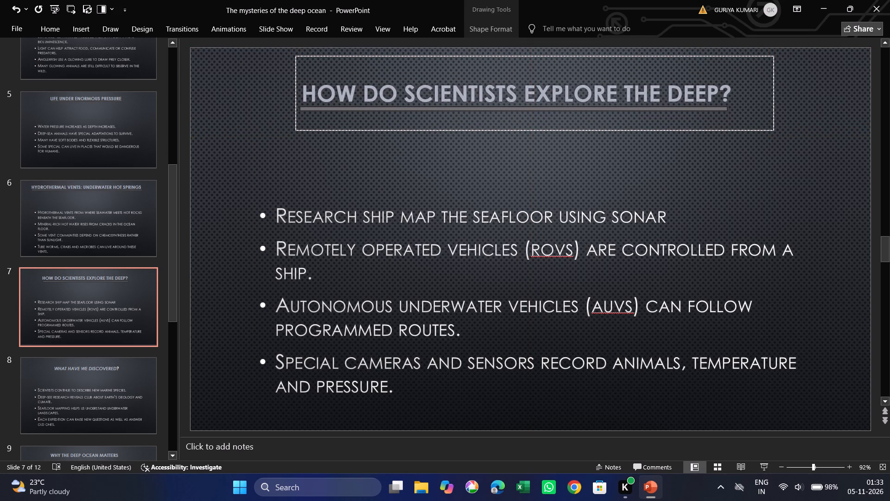
pyautogui.moveTo(722, 132); pyautogui.dragTo(722, 135)
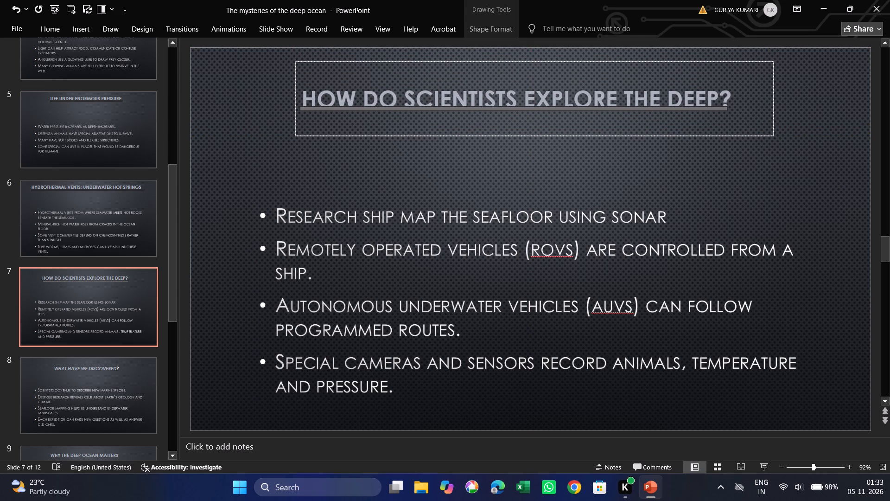
pyautogui.moveTo(722, 135); pyautogui.dragTo(722, 133)
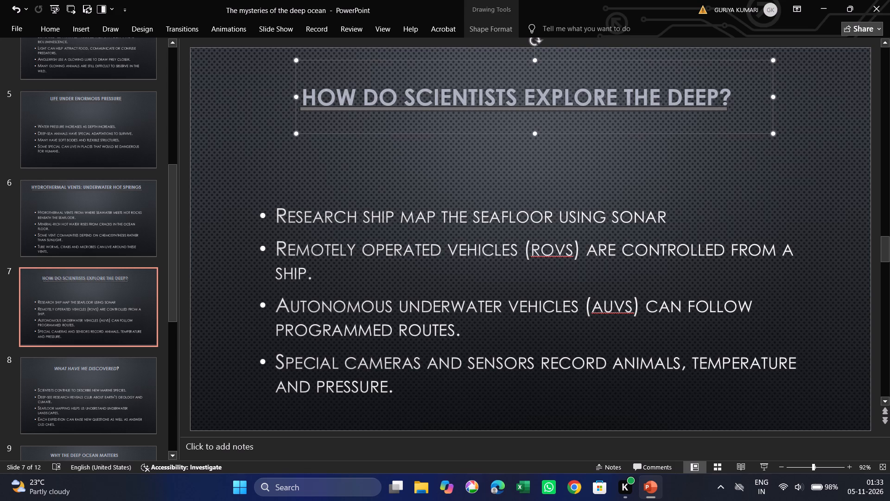
pyautogui.click(727, 156)
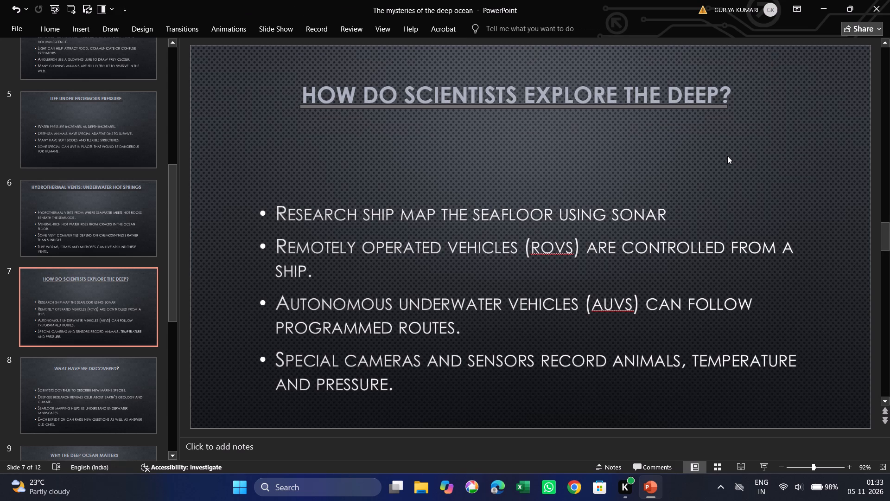
# On slide 8, draw a very thin rectangle as an underline spanning the title "What have we discovered?".
pyautogui.click(73, 373)
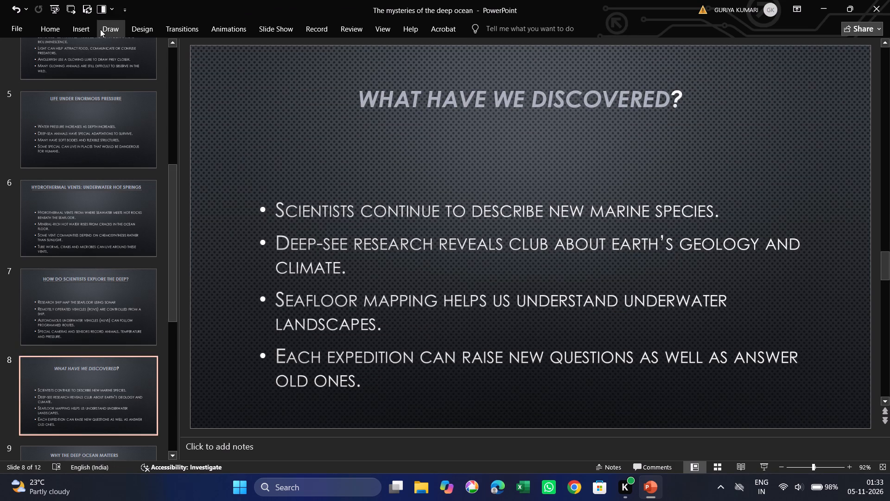
pyautogui.click(90, 32)
pyautogui.click(181, 64)
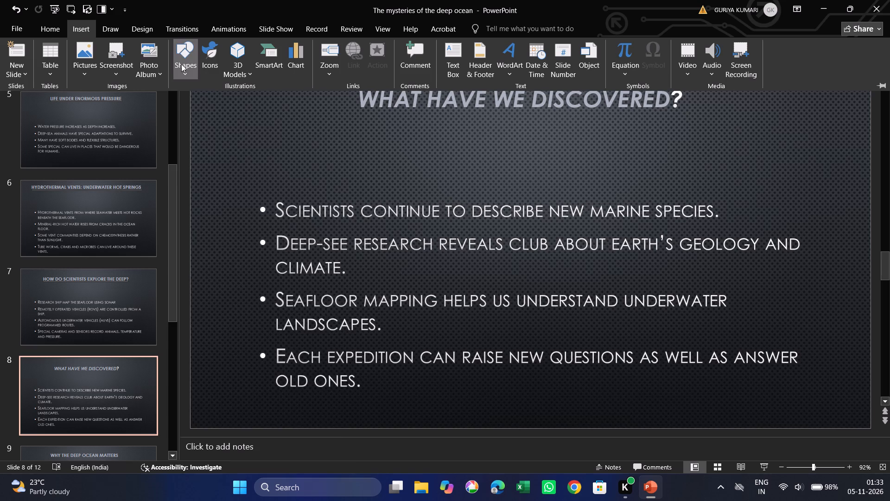
pyautogui.click(223, 102)
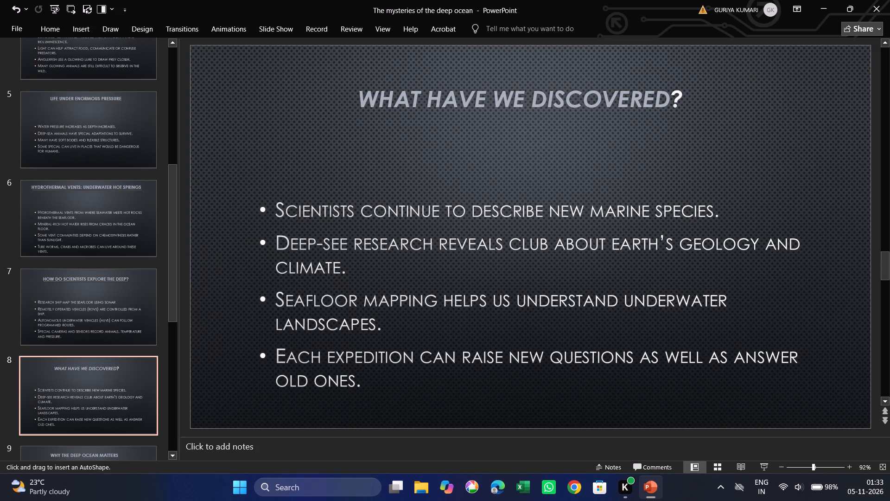
pyautogui.moveTo(359, 111); pyautogui.dragTo(466, 131)
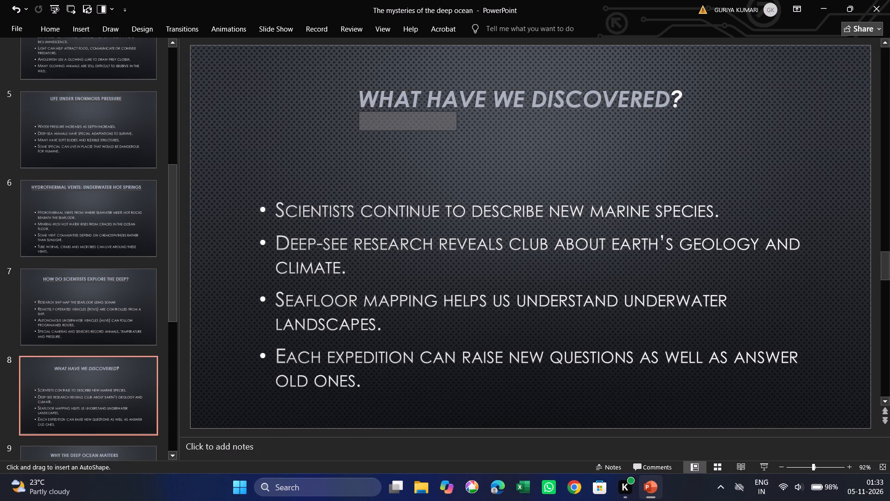
pyautogui.moveTo(466, 131); pyautogui.dragTo(660, 130)
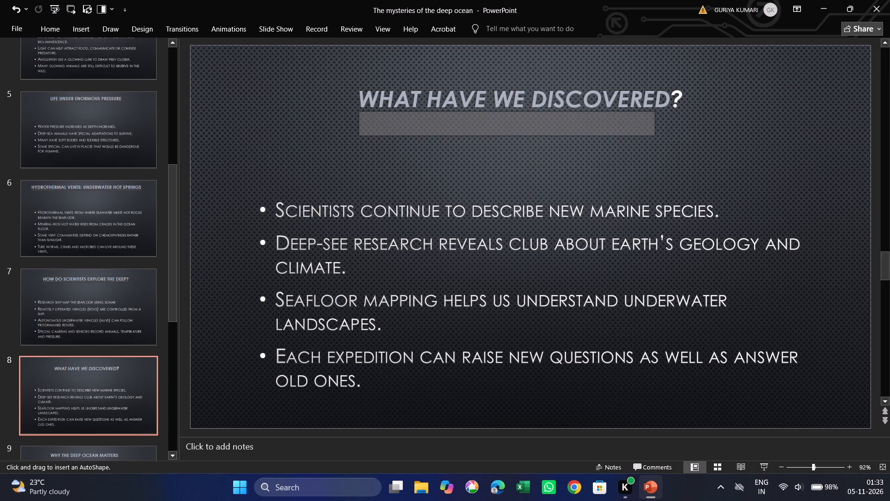
pyautogui.moveTo(660, 130); pyautogui.dragTo(677, 117)
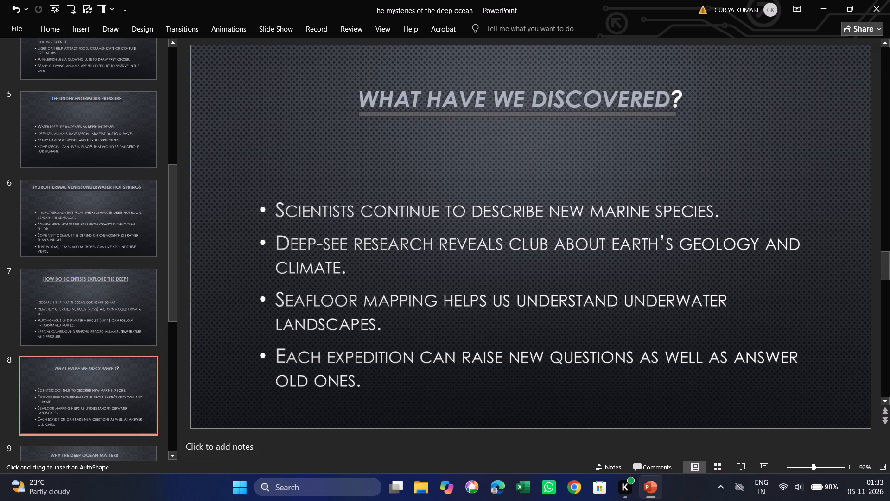
pyautogui.moveTo(677, 117); pyautogui.dragTo(679, 115)
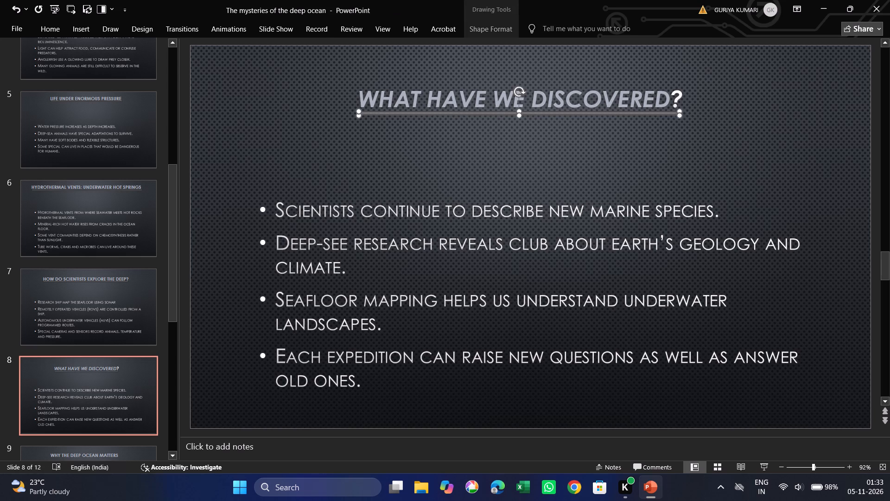
# Move the title text box on slide 8 slightly down, closer to the thin underline rectangle.
pyautogui.moveTo(666, 146); pyautogui.dragTo(667, 145)
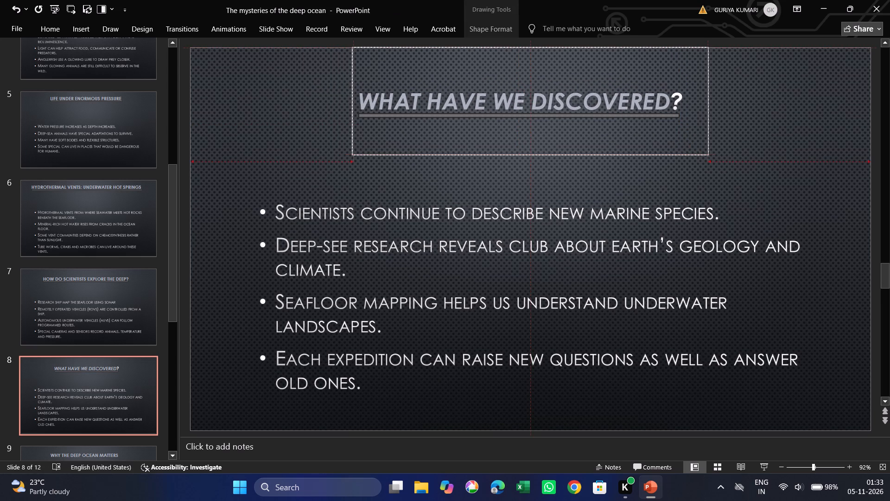
pyautogui.moveTo(667, 145); pyautogui.dragTo(666, 152)
pyautogui.click(754, 164)
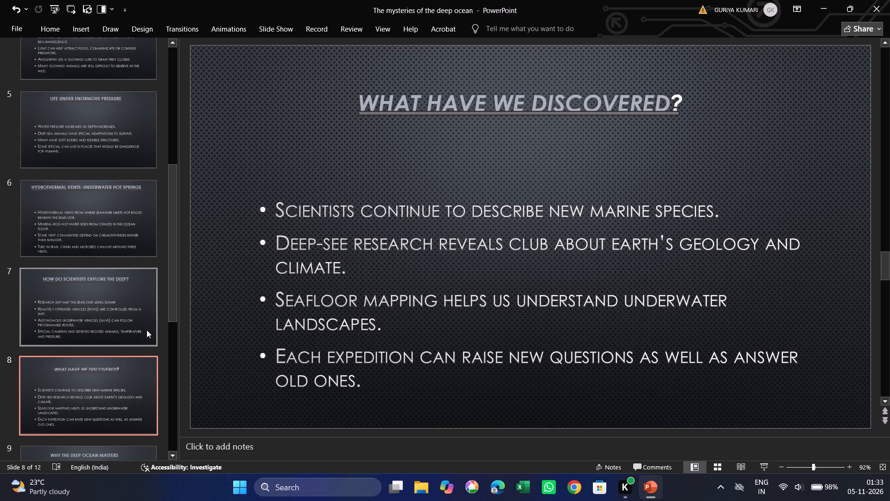
# On slide 9, draw a very thin rectangle as an underline spanning the title "Why the deep ocean matters".
pyautogui.scroll(-1, 137, 347)
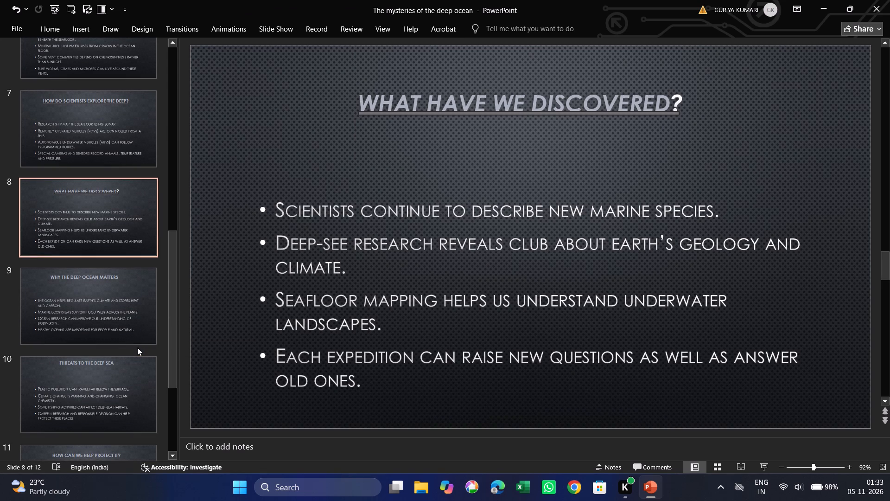
pyautogui.click(139, 338)
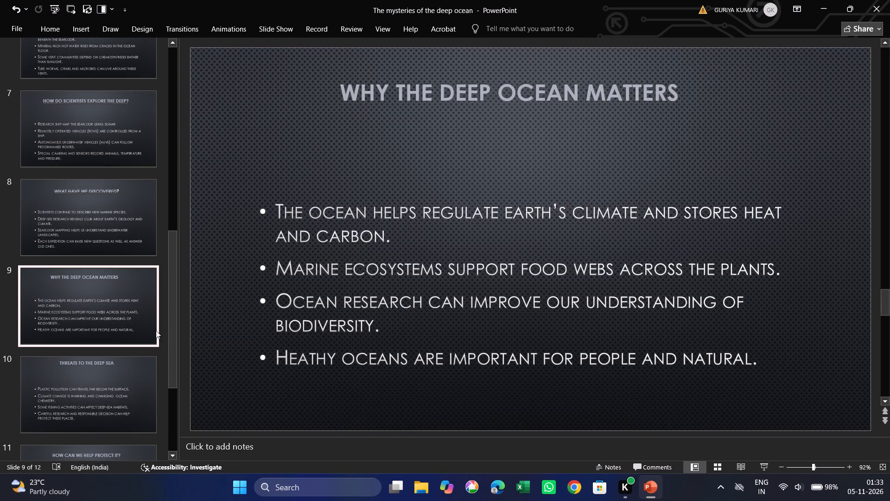
pyautogui.click(91, 32)
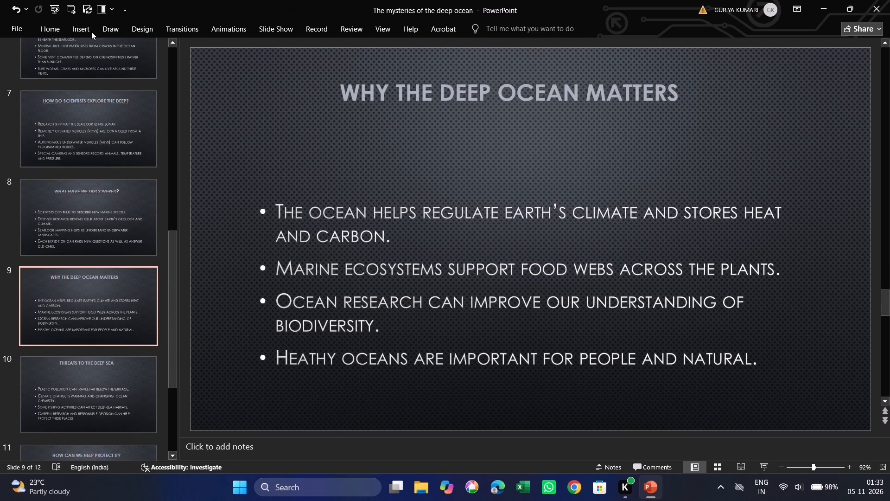
pyautogui.click(189, 71)
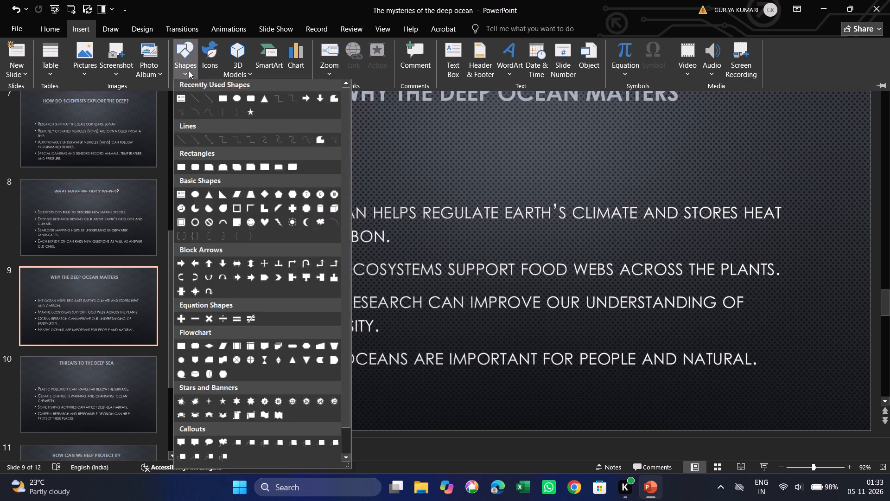
pyautogui.click(223, 94)
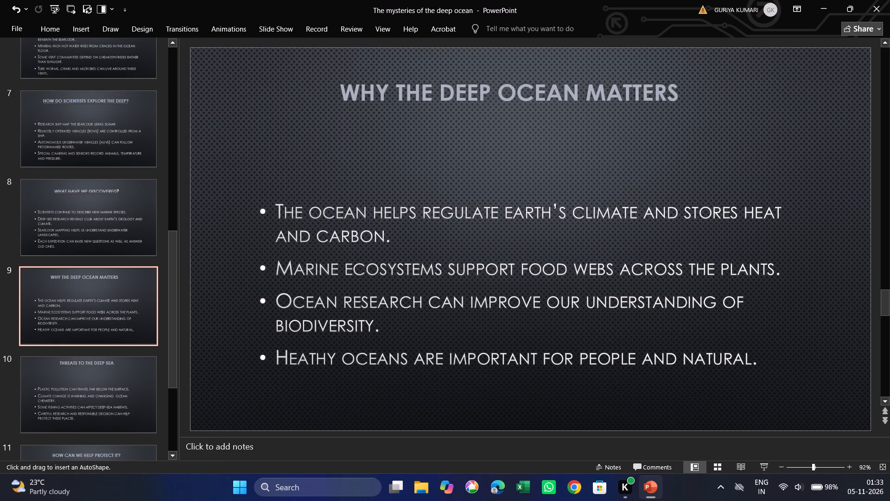
pyautogui.moveTo(341, 103); pyautogui.dragTo(503, 116)
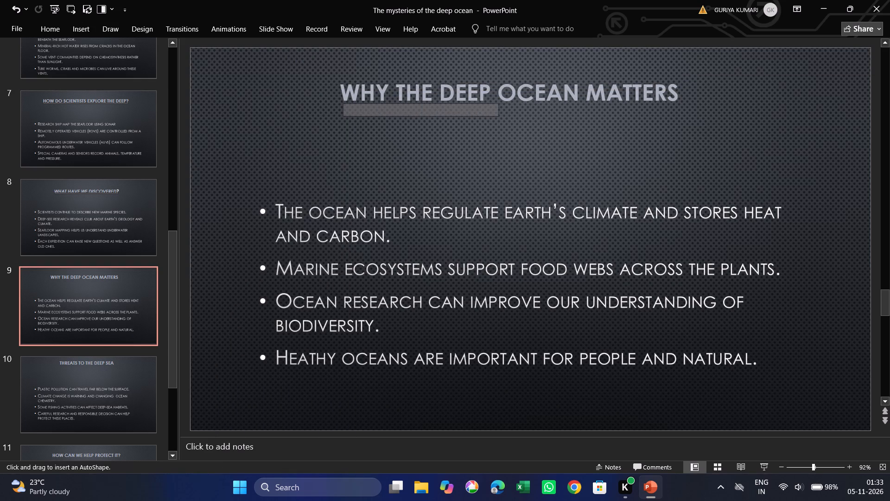
pyautogui.moveTo(503, 116); pyautogui.dragTo(689, 116)
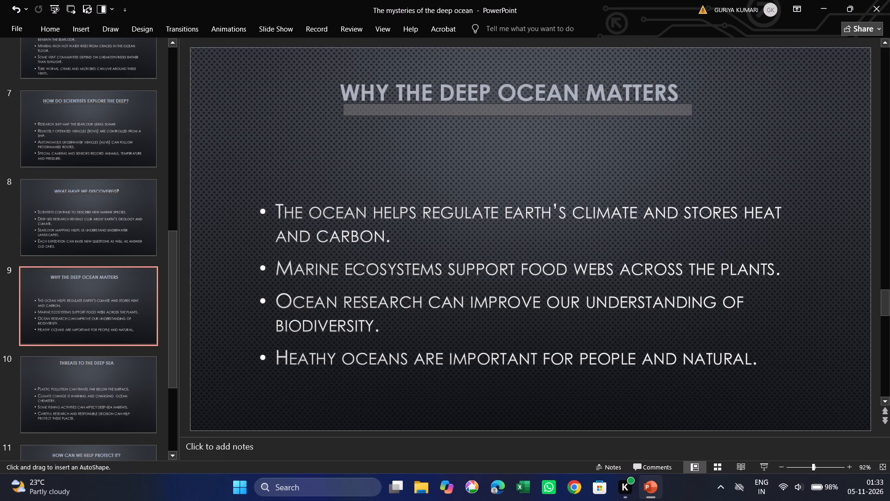
pyautogui.moveTo(689, 116); pyautogui.dragTo(682, 111)
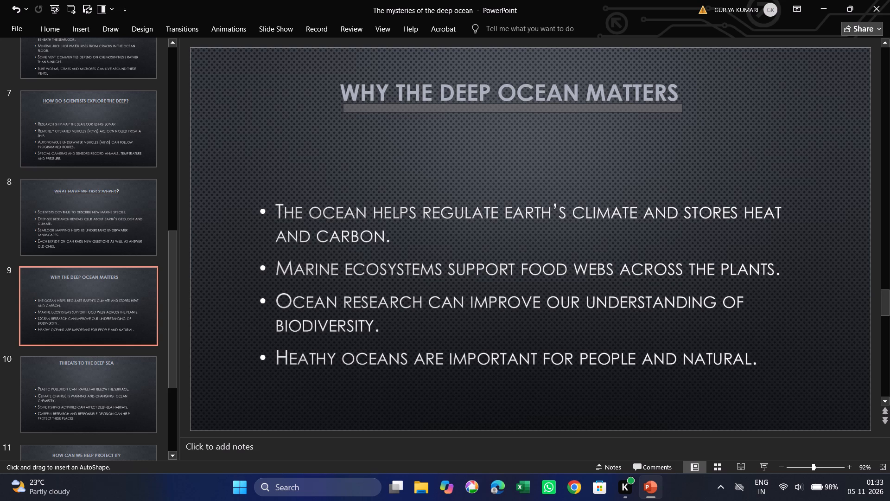
pyautogui.moveTo(682, 111); pyautogui.dragTo(683, 107)
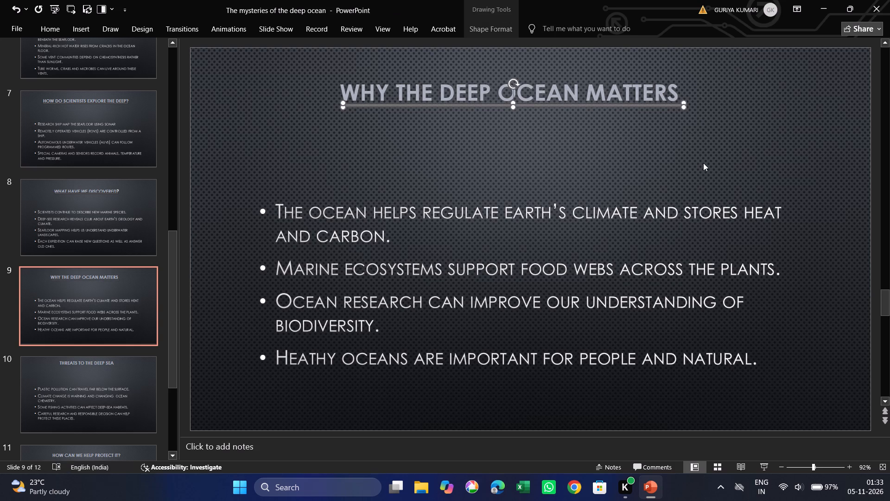
# Shift the thin underline rectangle on slide 9 slightly left so it lines up with both ends of the title, just below the text.
pyautogui.click(703, 163)
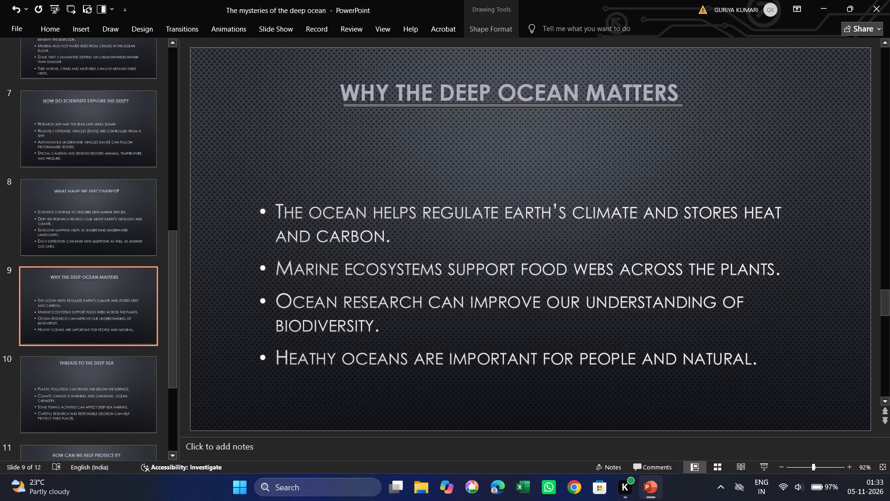
pyautogui.click(636, 107)
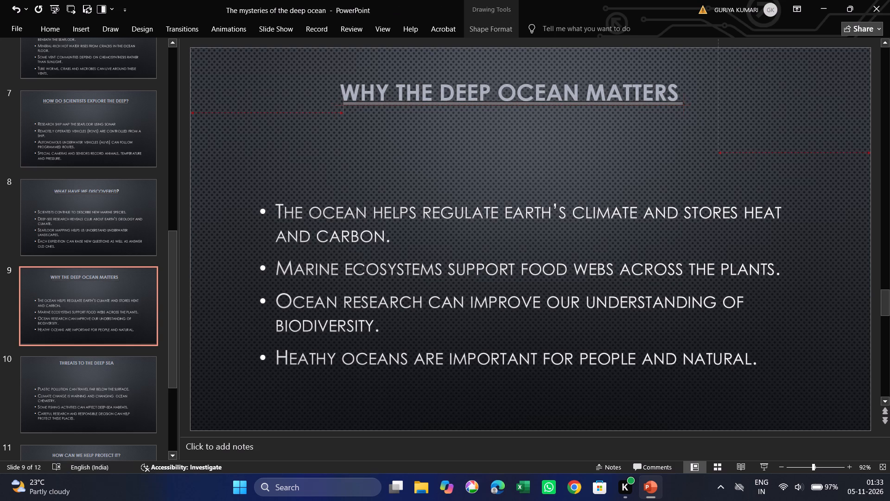
pyautogui.click(651, 161)
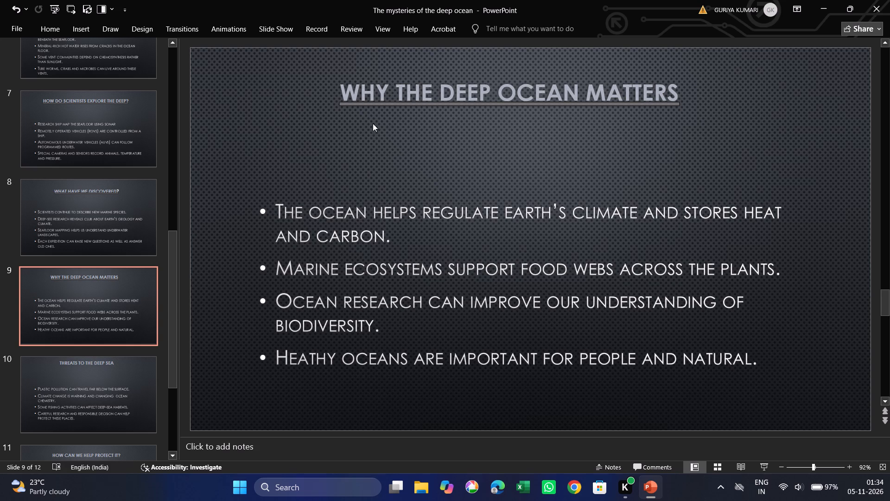
pyautogui.click(400, 104)
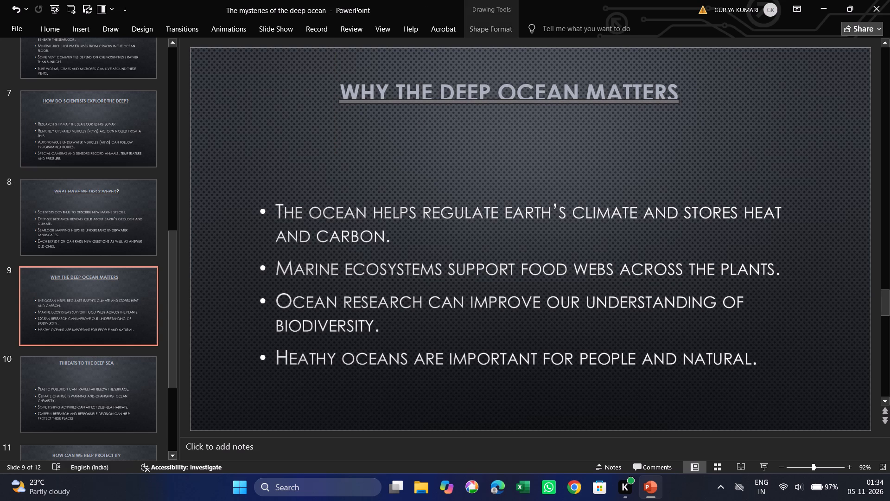
pyautogui.click(424, 163)
pyautogui.click(442, 101)
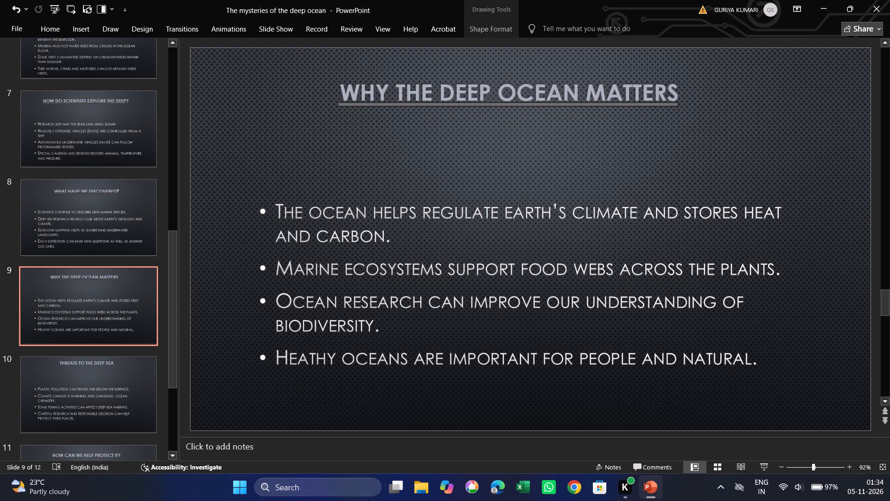
pyautogui.click(457, 151)
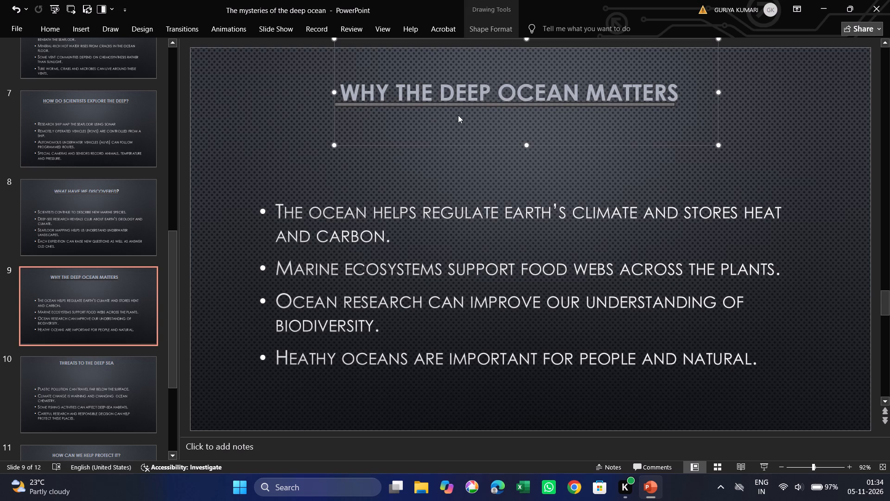
pyautogui.moveTo(447, 105); pyautogui.dragTo(451, 105)
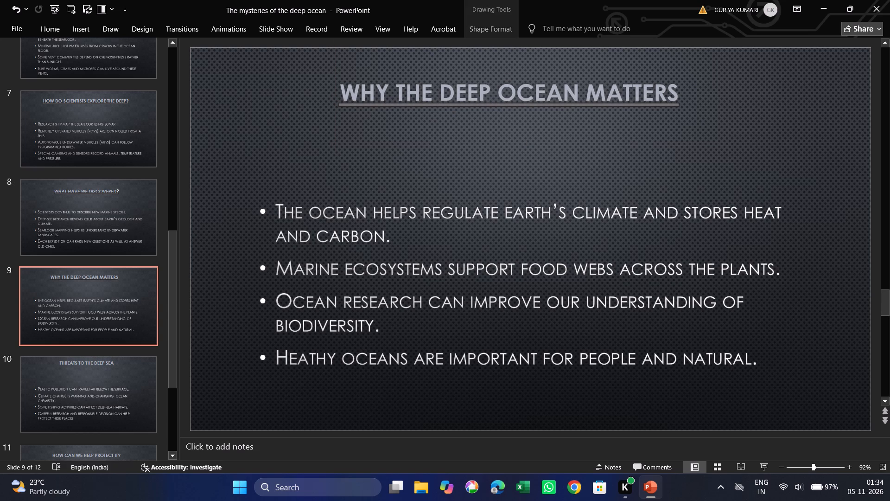
pyautogui.moveTo(451, 105); pyautogui.dragTo(451, 105)
pyautogui.click(466, 163)
# On slide 10, draw a very thin rectangle as an underline spanning the title "Threats to the deep sea".
pyautogui.click(119, 379)
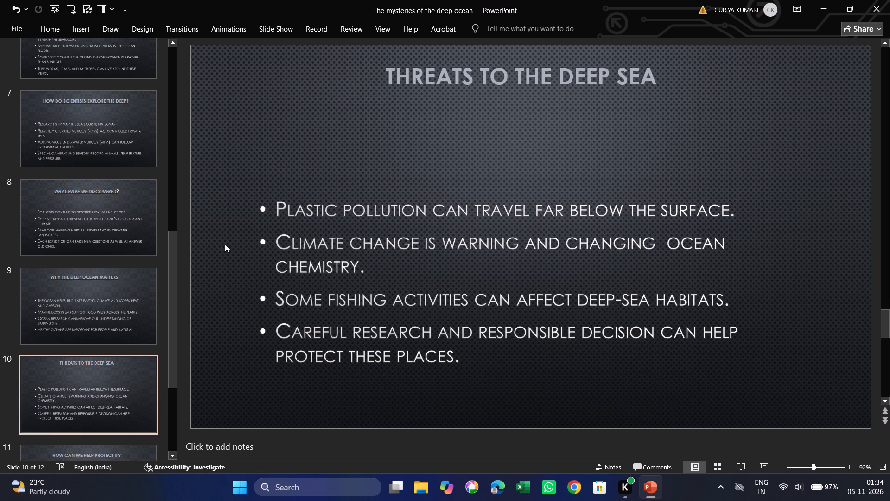
pyautogui.click(91, 32)
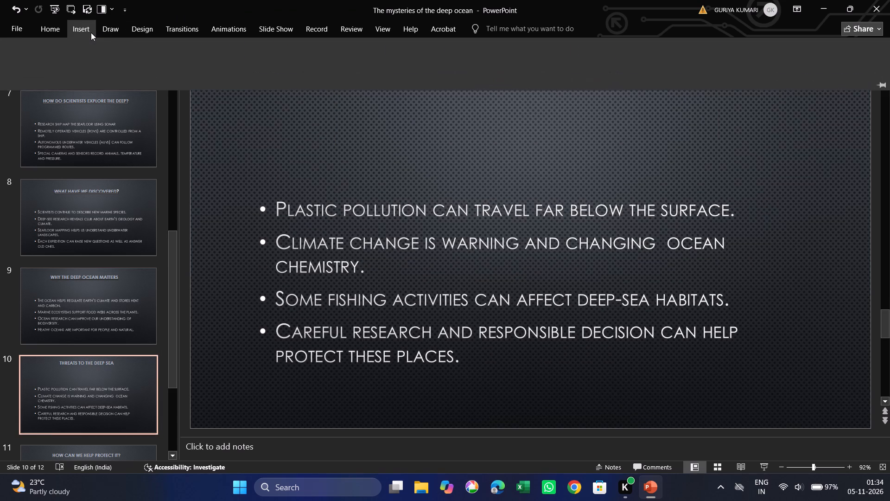
pyautogui.click(187, 60)
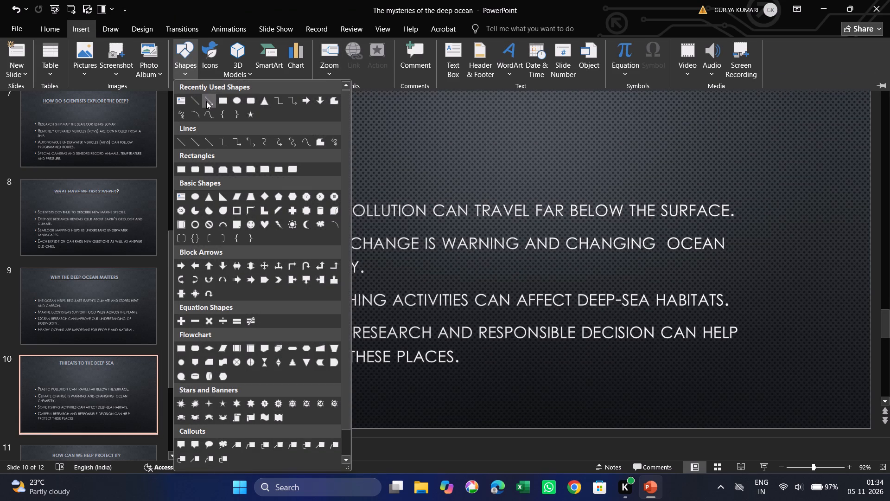
pyautogui.click(222, 103)
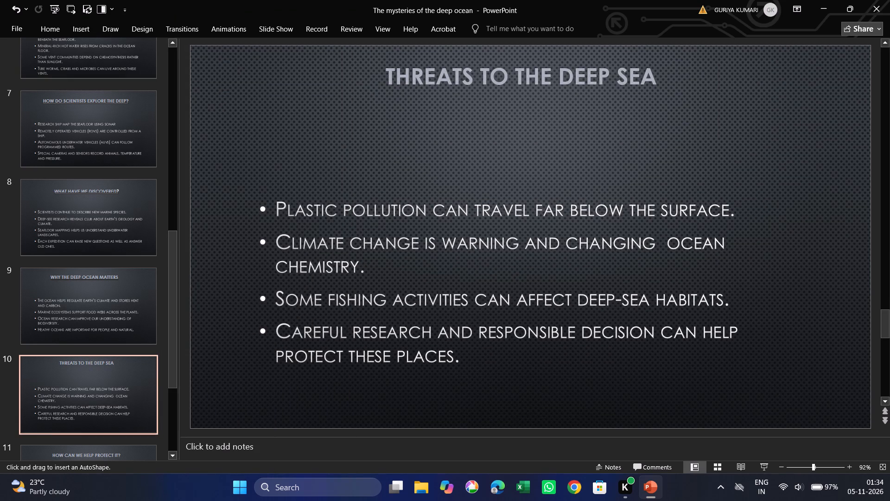
pyautogui.moveTo(385, 87); pyautogui.dragTo(465, 94)
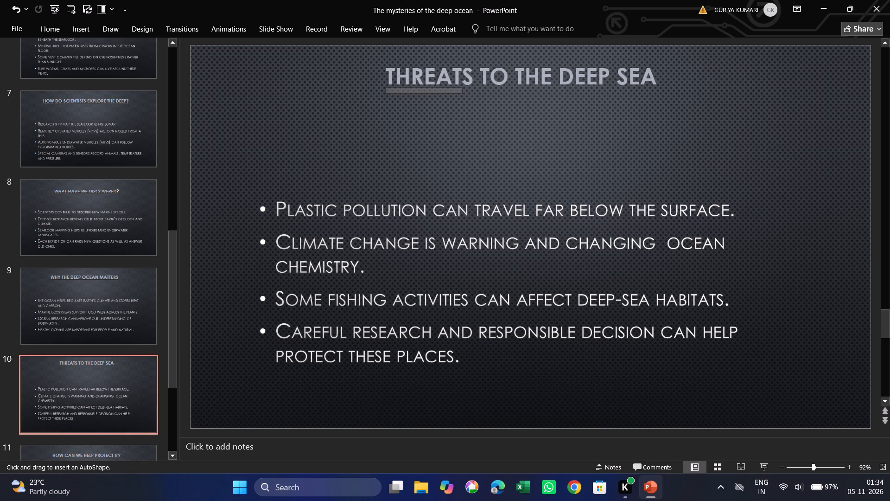
pyautogui.moveTo(465, 94); pyautogui.dragTo(649, 85)
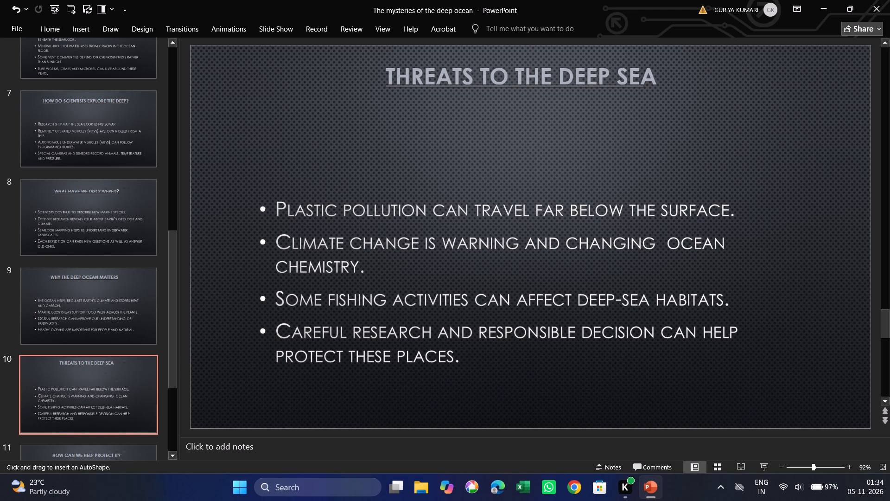
pyautogui.moveTo(649, 85); pyautogui.dragTo(668, 93)
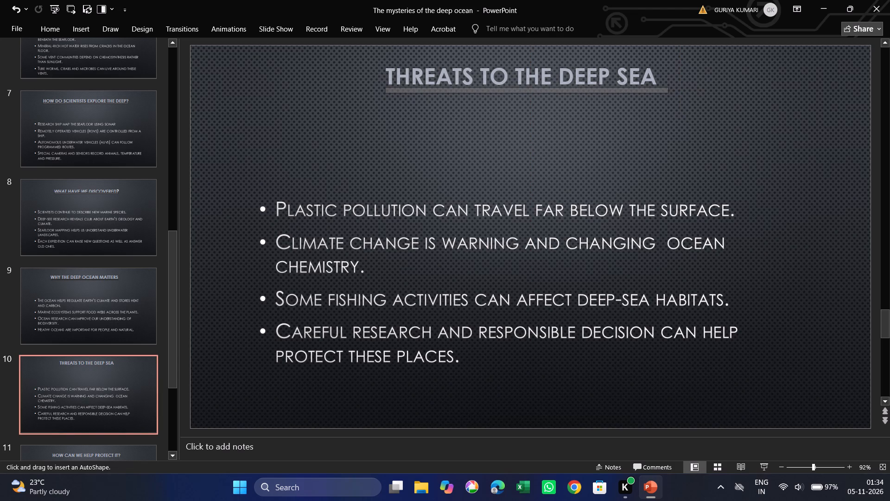
pyautogui.moveTo(668, 93); pyautogui.dragTo(658, 91)
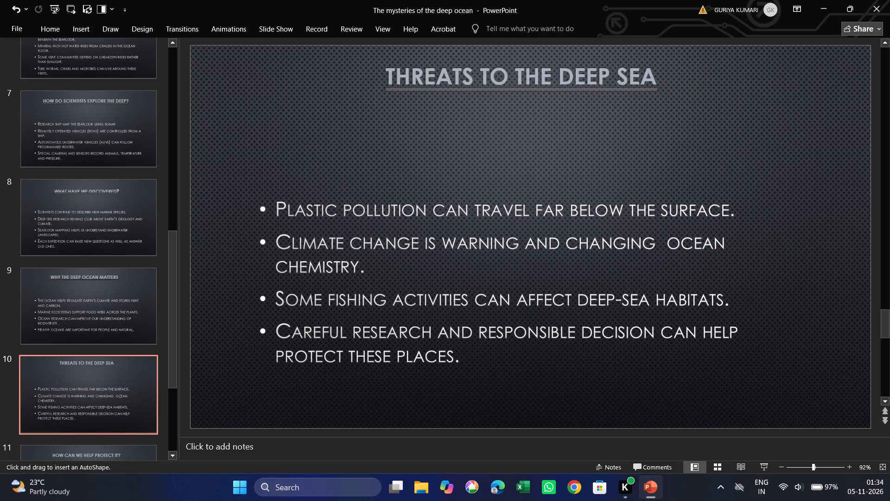
pyautogui.moveTo(658, 91); pyautogui.dragTo(661, 91)
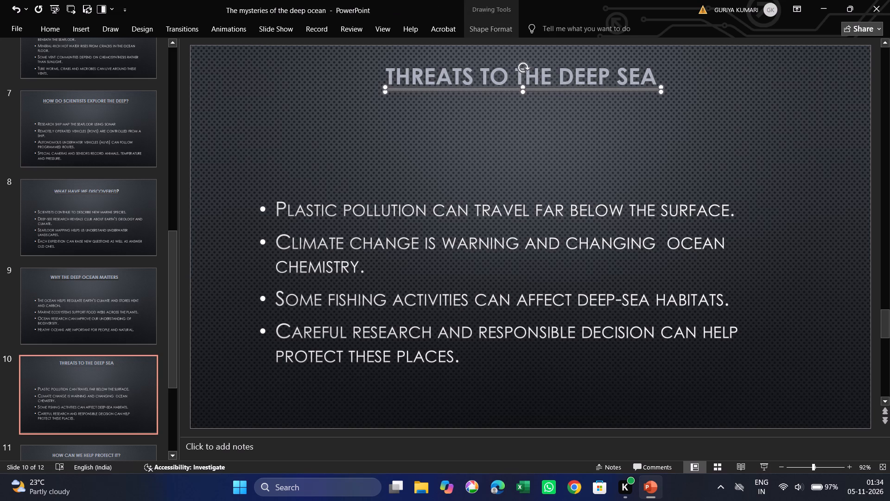
# Move the thin underline rectangle on slide 10 slightly up, closer to the title text.
pyautogui.moveTo(653, 126); pyautogui.dragTo(592, 88)
pyautogui.doubleClick(592, 88)
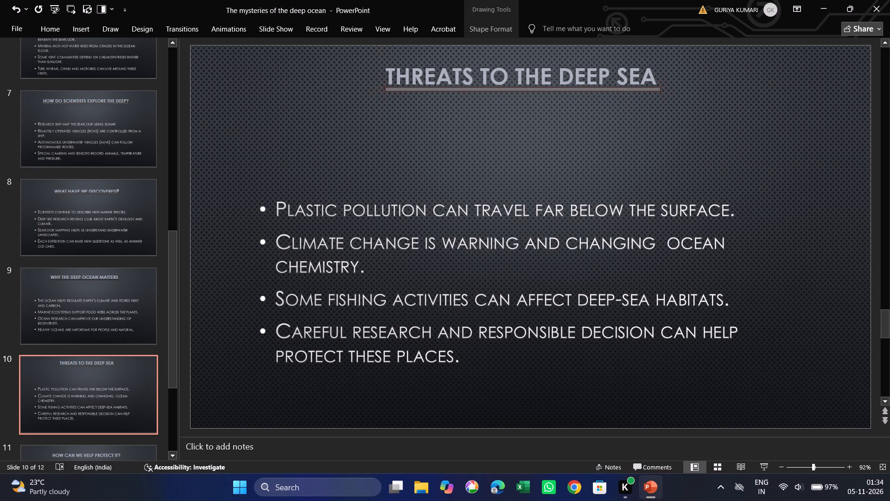
pyautogui.click(591, 129)
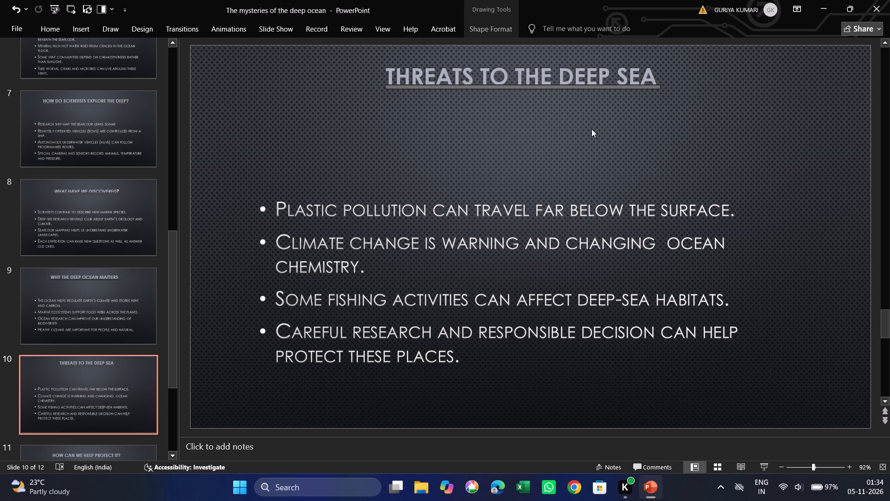
# On slide 11, draw a very thin rectangle as an underline spanning the title "How can we help protect it?".
pyautogui.scroll(-3, 87, 335)
pyautogui.click(87, 335)
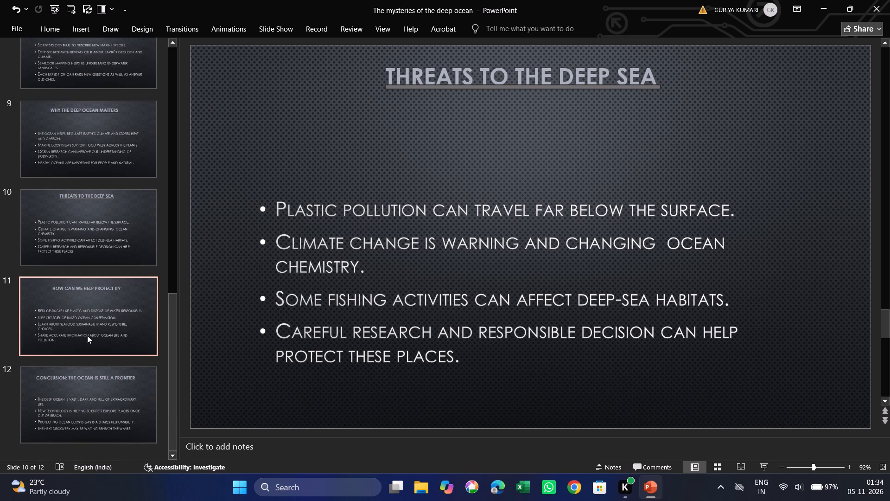
pyautogui.click(78, 31)
pyautogui.click(186, 66)
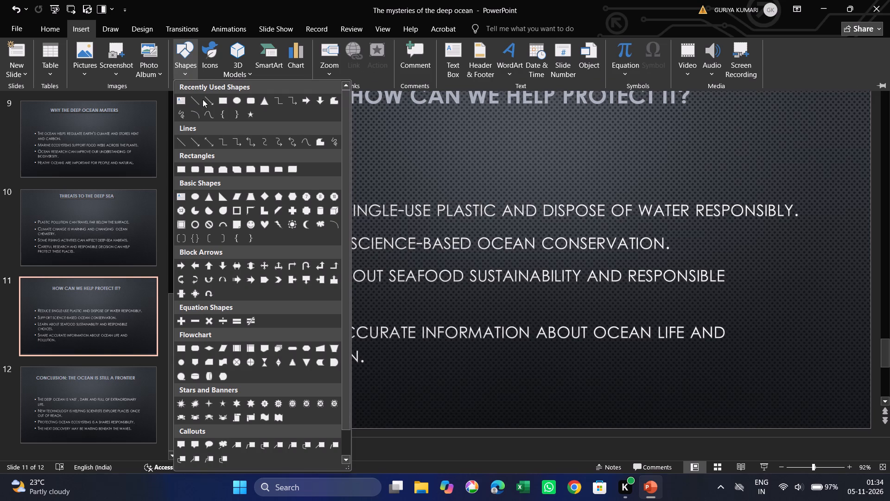
pyautogui.click(222, 99)
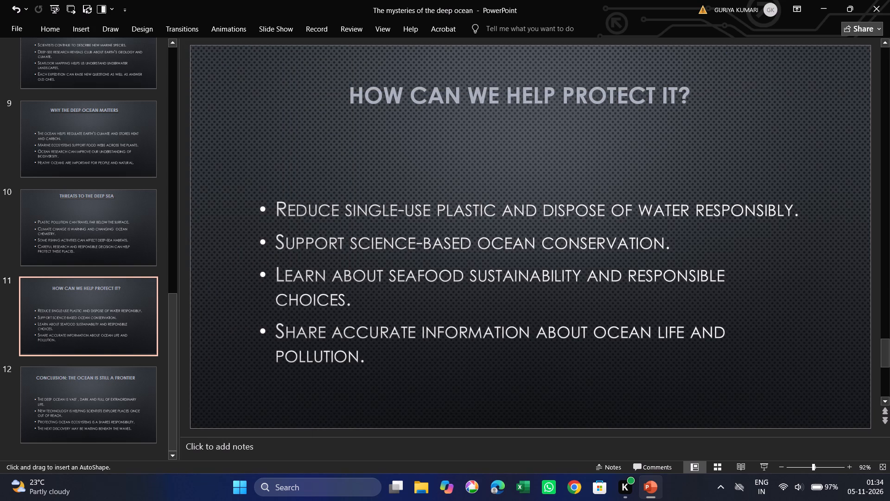
pyautogui.moveTo(351, 106); pyautogui.dragTo(502, 127)
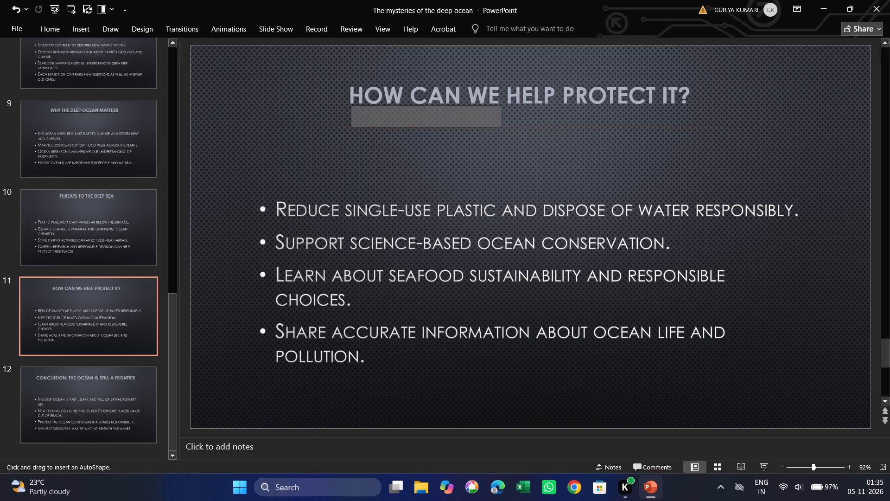
pyautogui.moveTo(502, 127); pyautogui.dragTo(674, 110)
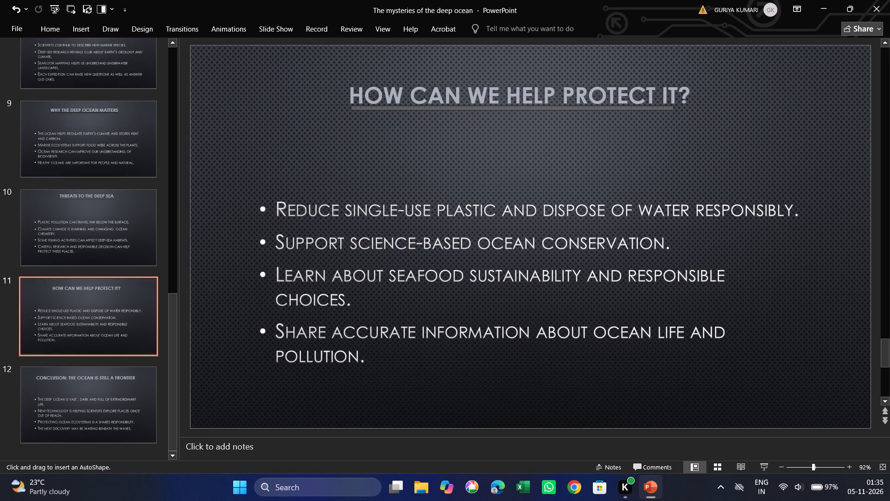
pyautogui.moveTo(674, 110); pyautogui.dragTo(696, 114)
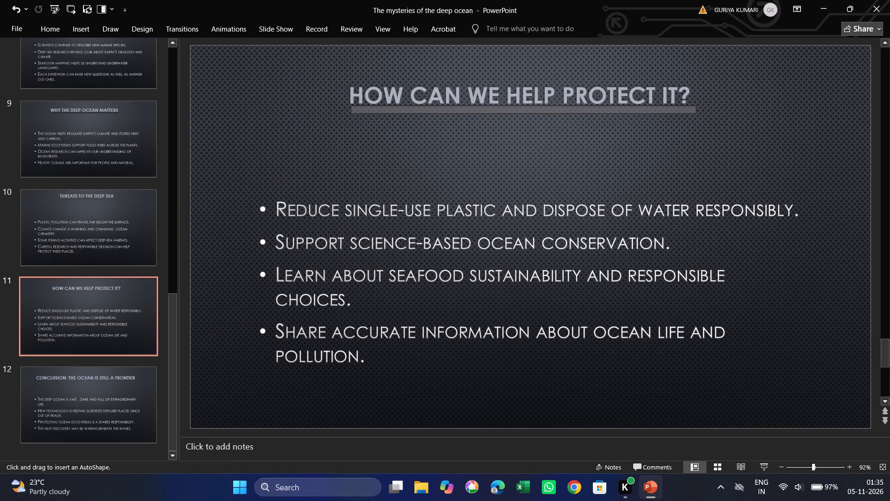
pyautogui.moveTo(696, 114); pyautogui.dragTo(688, 109)
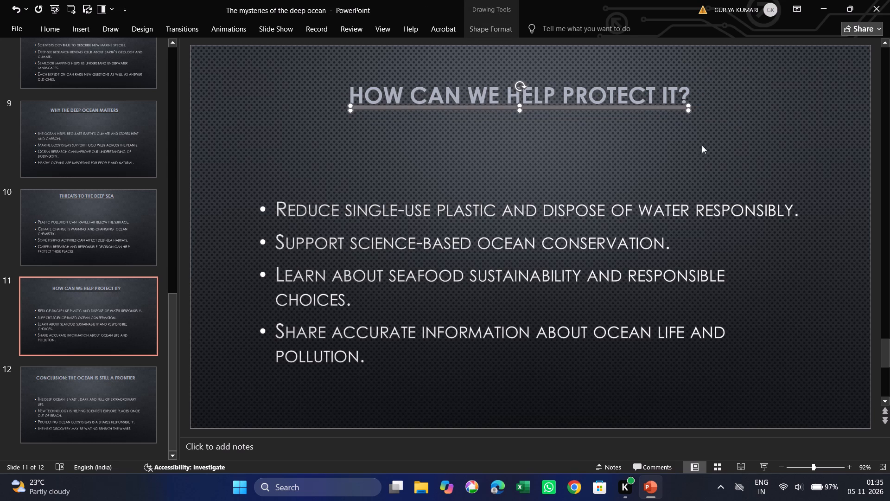
# Fine-tune the position of the thin underline rectangle on slide 11 so it sits directly beneath the title text.
pyautogui.moveTo(704, 152); pyautogui.dragTo(609, 117)
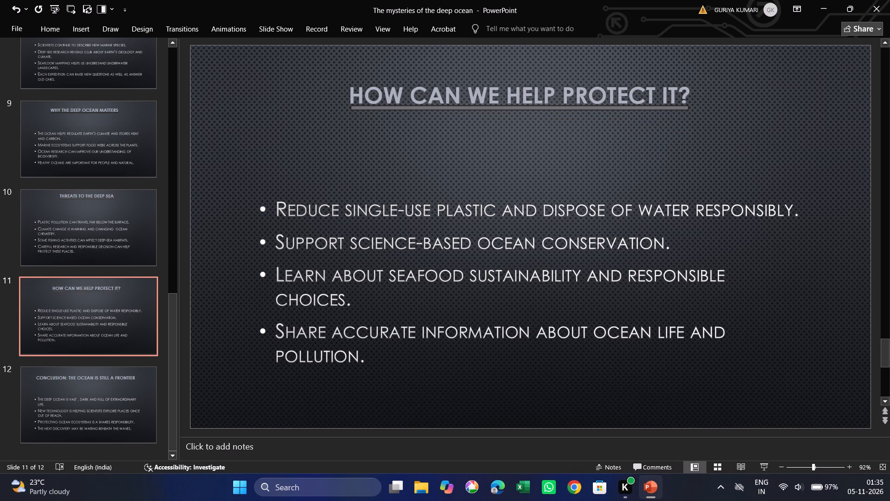
pyautogui.click(589, 109)
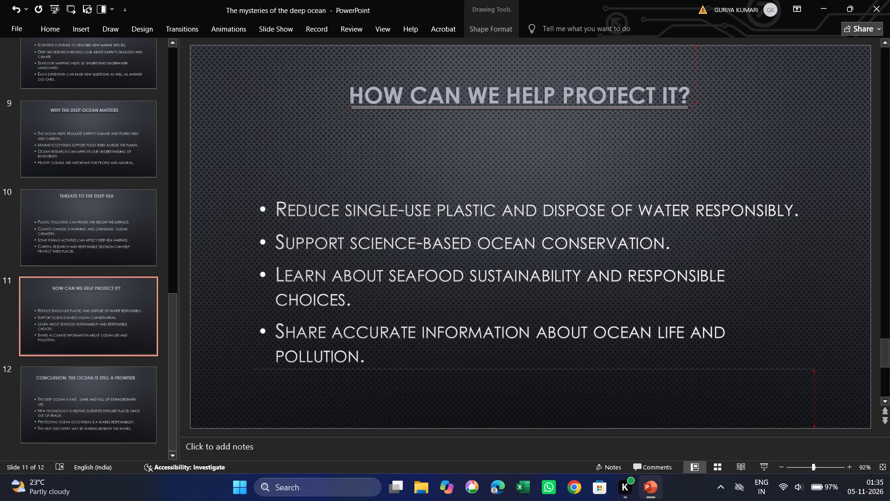
pyautogui.click(602, 147)
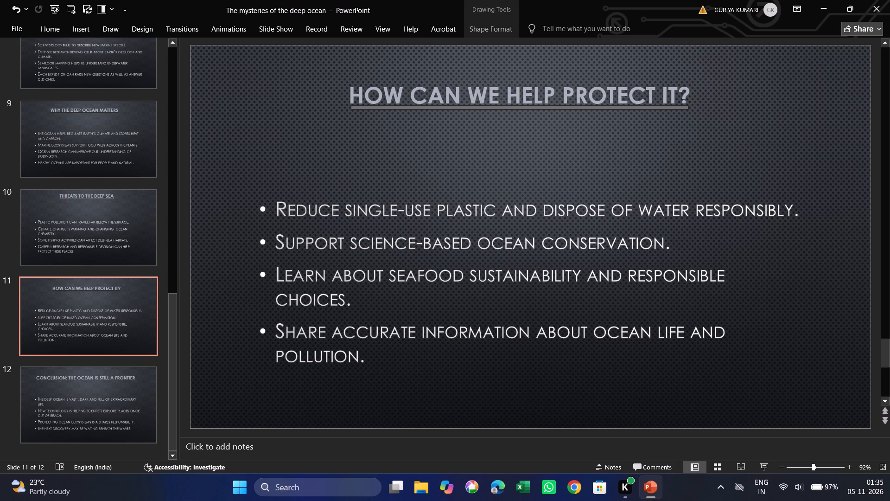
# On slide 12, draw a very thin rectangle as an underline spanning the title "Conclusion: The ocean is still a frontier".
pyautogui.click(60, 430)
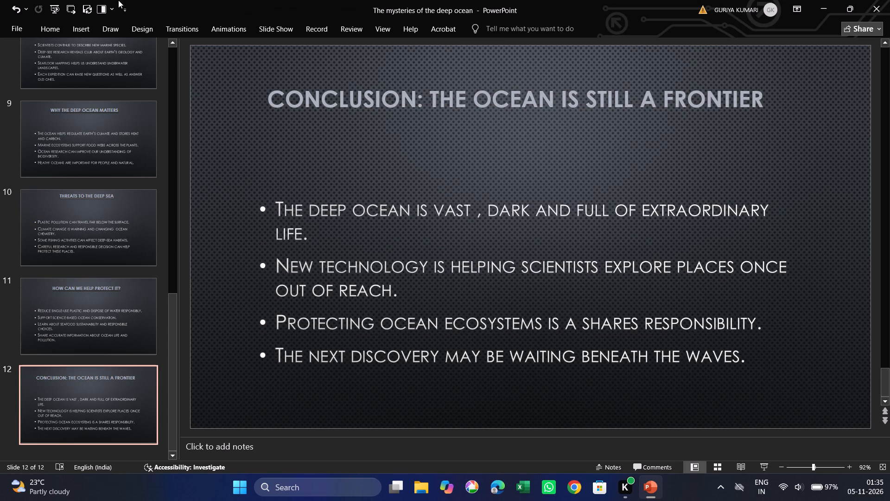
pyautogui.click(76, 36)
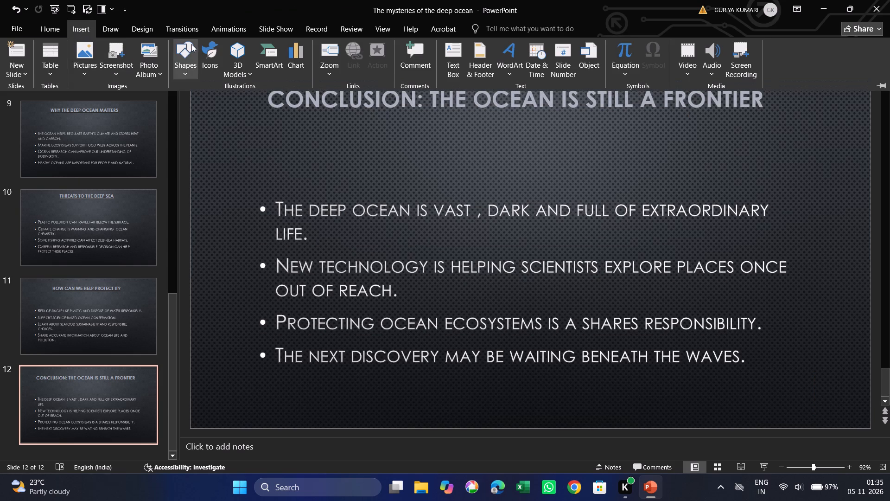
pyautogui.click(191, 44)
pyautogui.click(219, 103)
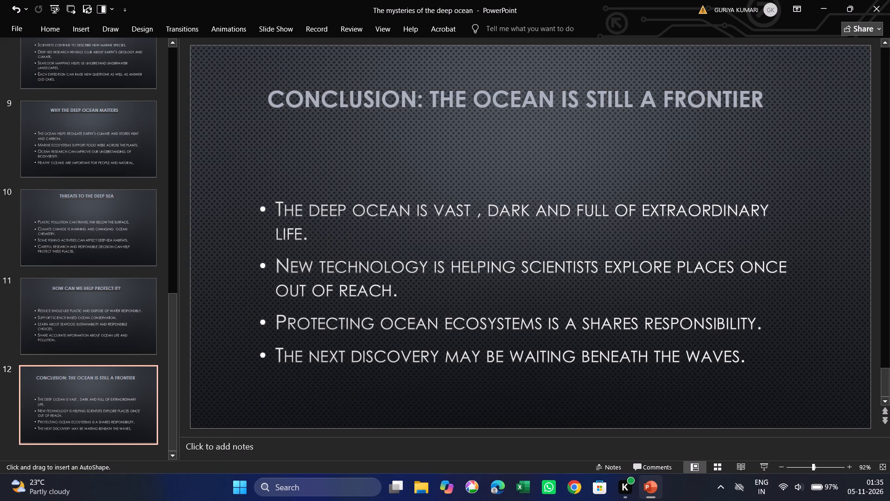
pyautogui.moveTo(267, 110); pyautogui.dragTo(572, 129)
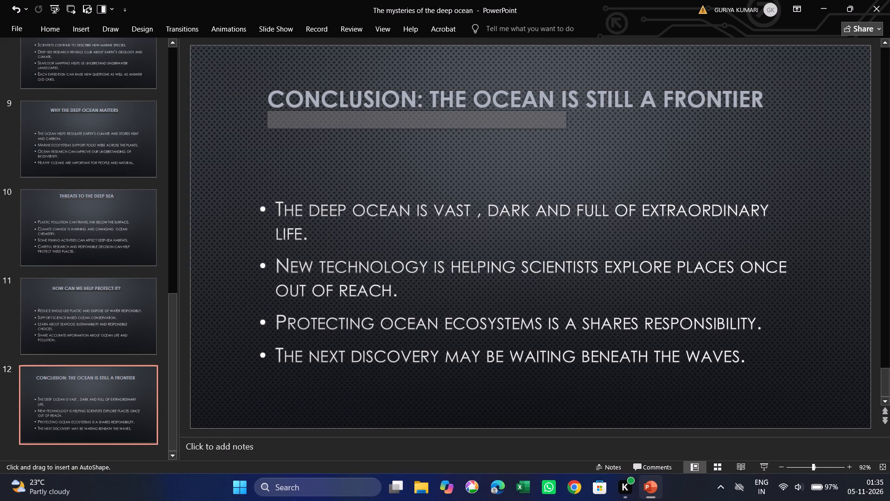
pyautogui.moveTo(572, 129); pyautogui.dragTo(734, 119)
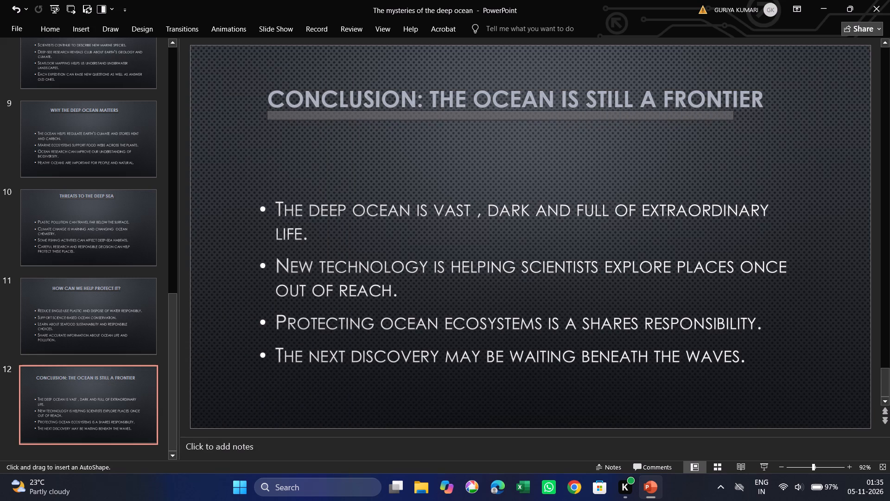
pyautogui.moveTo(734, 119); pyautogui.dragTo(767, 115)
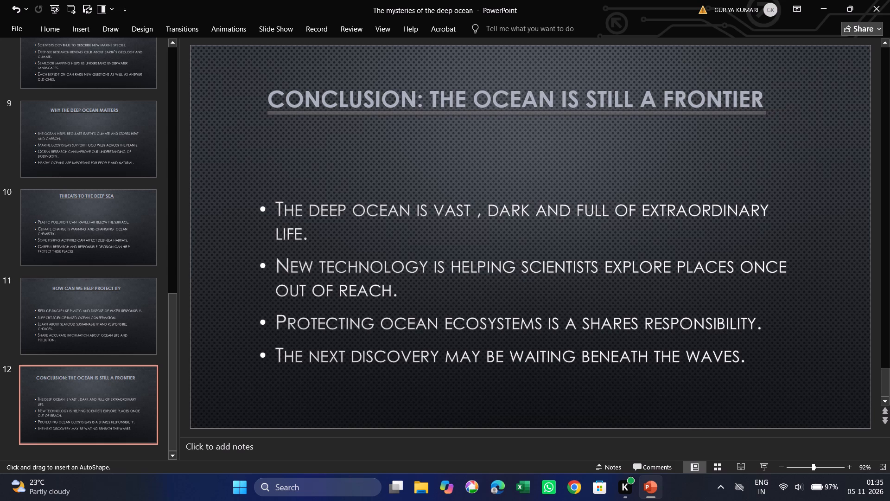
pyautogui.moveTo(767, 115); pyautogui.dragTo(766, 115)
pyautogui.moveTo(766, 115); pyautogui.dragTo(764, 115)
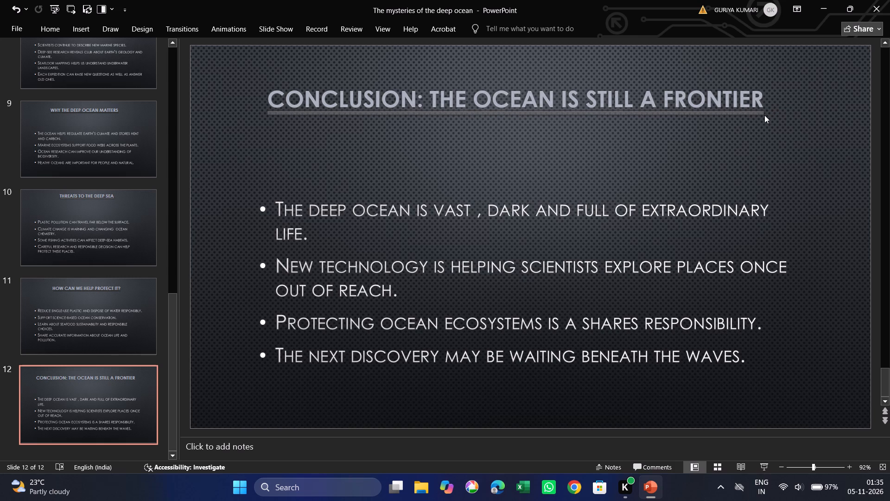
pyautogui.click(750, 154)
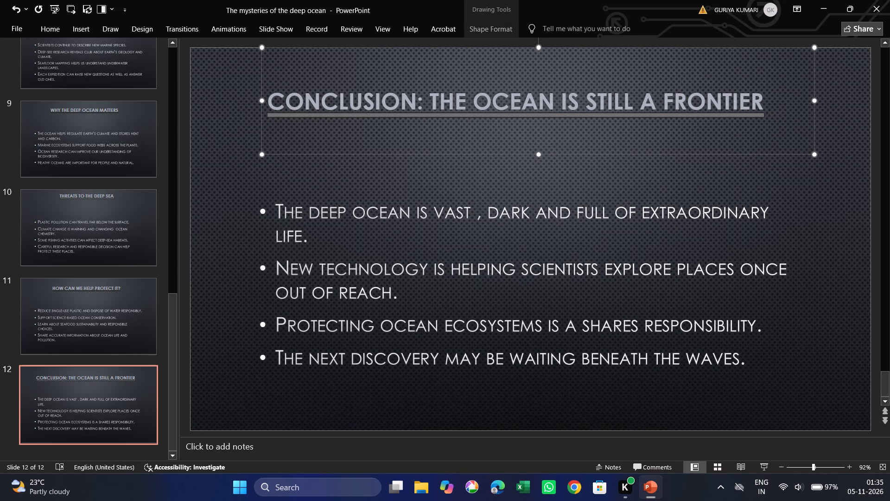
# Nudge the thin underline rectangle on slide 12 slightly up, closer to the title text.
pyautogui.moveTo(643, 117); pyautogui.dragTo(643, 114)
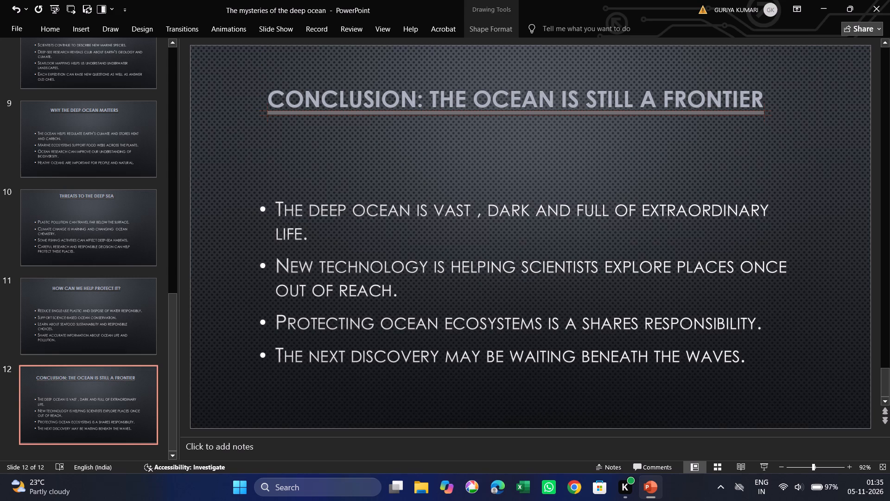
pyautogui.moveTo(643, 114); pyautogui.dragTo(643, 113)
pyautogui.click(657, 158)
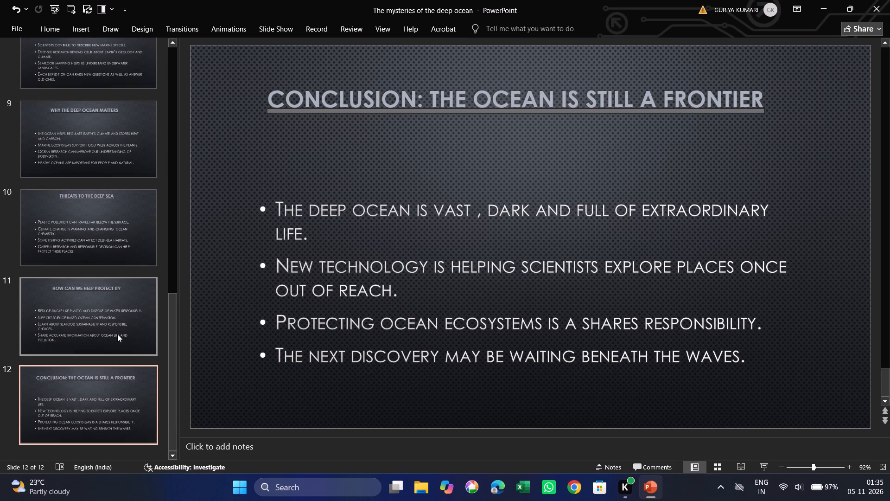
# Return to slide 1, the title slide "The mysteries of the deep ocean".
pyautogui.scroll(18, 117, 334)
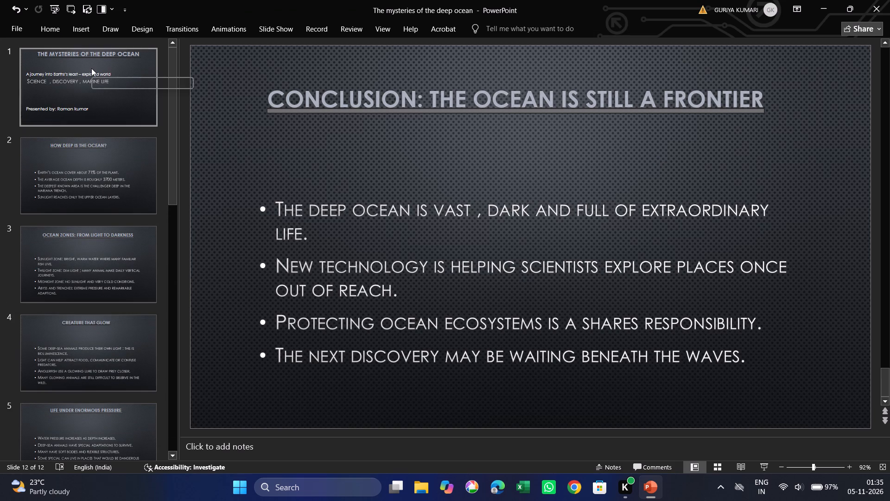
pyautogui.click(91, 68)
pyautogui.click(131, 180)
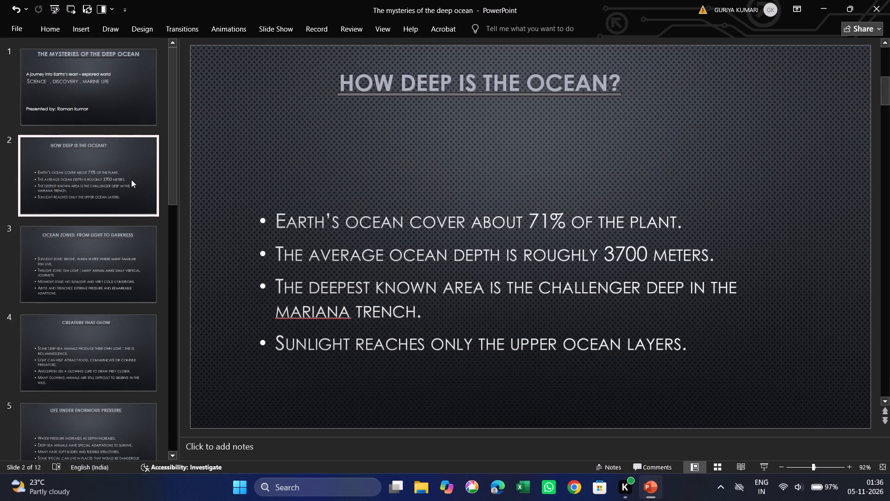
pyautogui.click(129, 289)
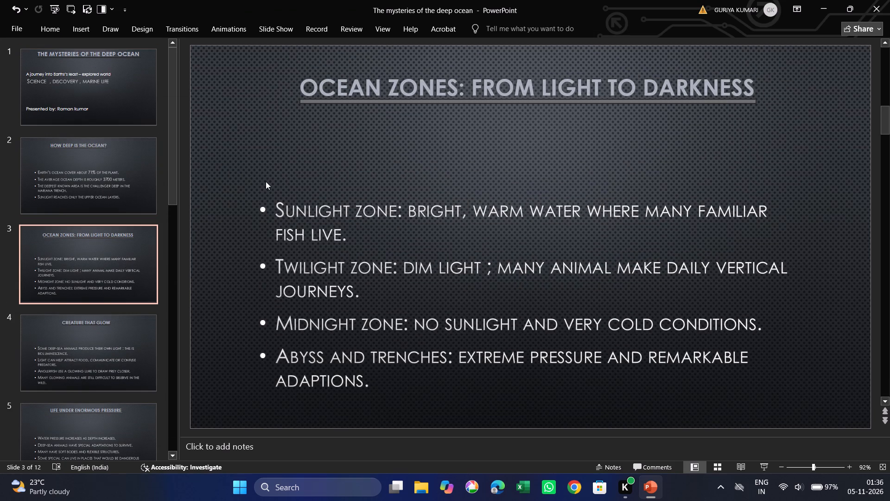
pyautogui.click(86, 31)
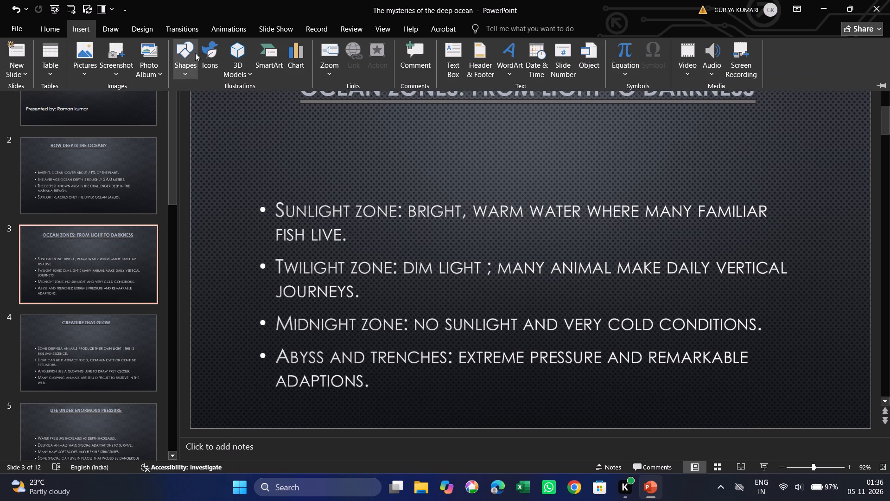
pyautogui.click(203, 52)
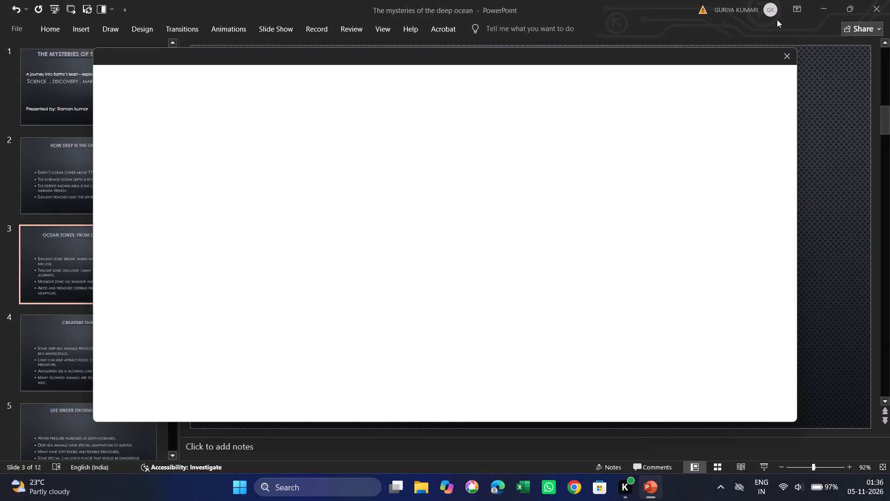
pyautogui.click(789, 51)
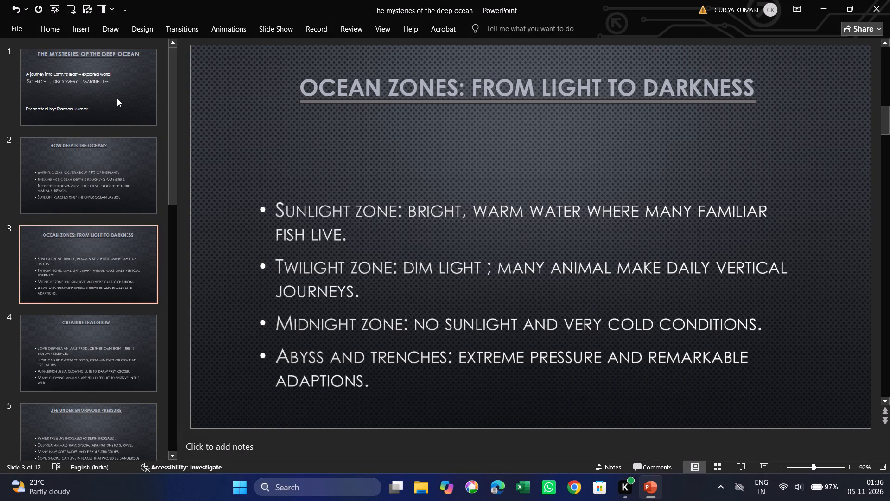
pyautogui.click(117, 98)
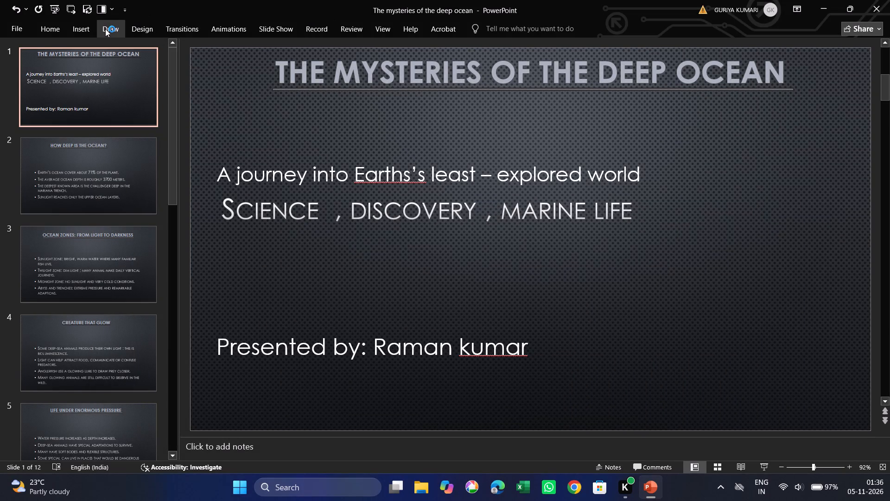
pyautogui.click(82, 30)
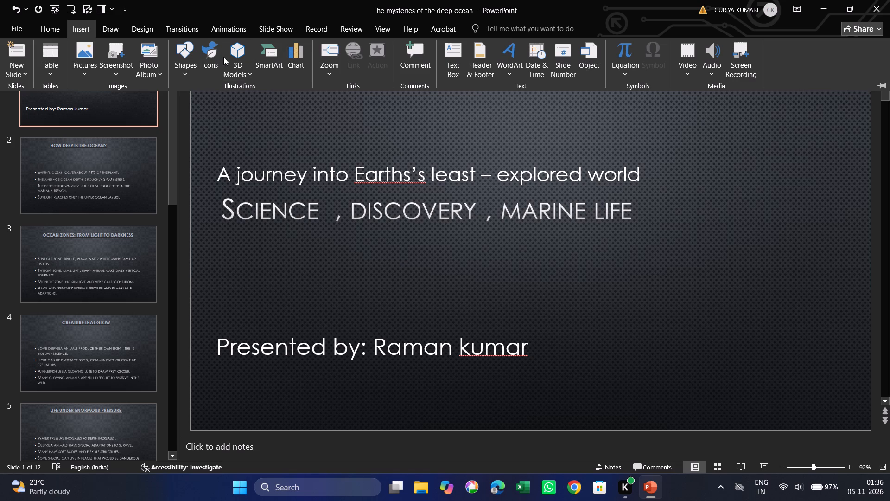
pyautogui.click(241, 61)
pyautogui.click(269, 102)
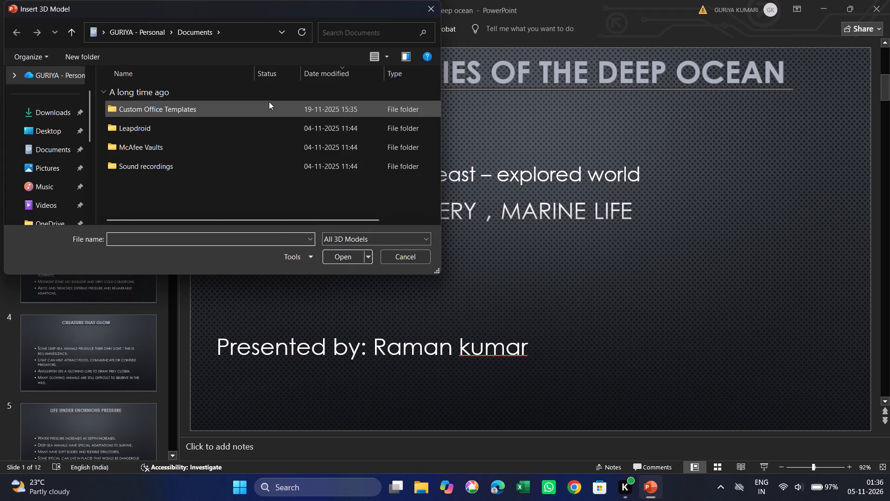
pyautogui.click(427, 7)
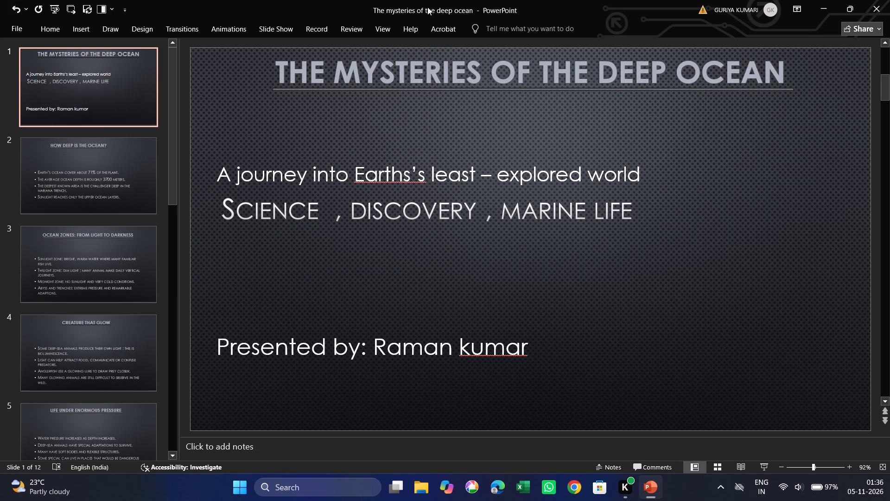
# Browse the Online 3D Models library for slide 1 and open the All Animated Models category.
pyautogui.click(89, 32)
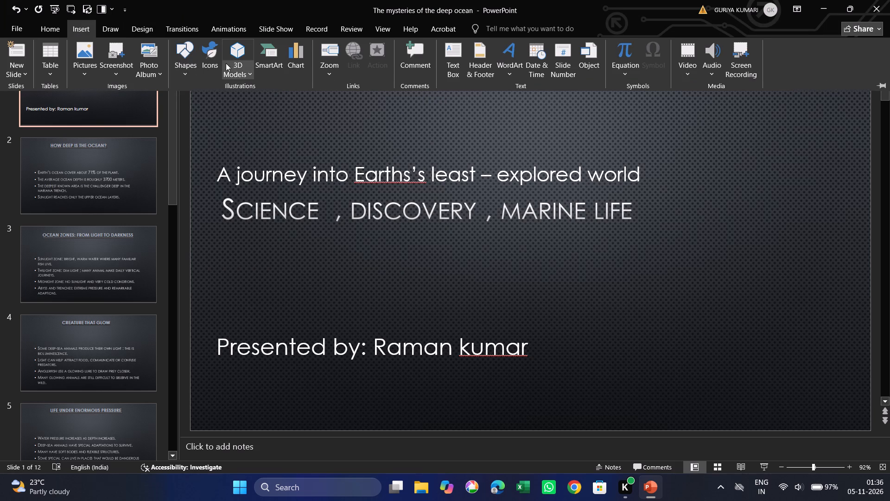
pyautogui.click(235, 53)
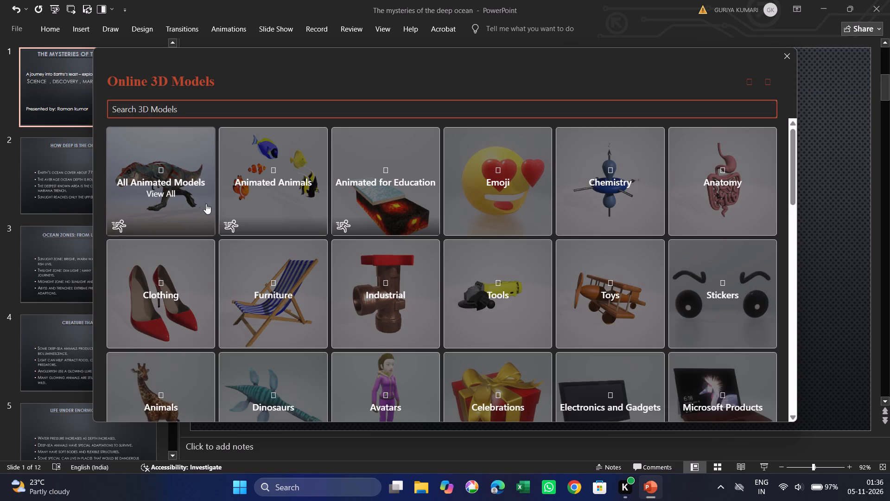
pyautogui.scroll(-3, 419, 248)
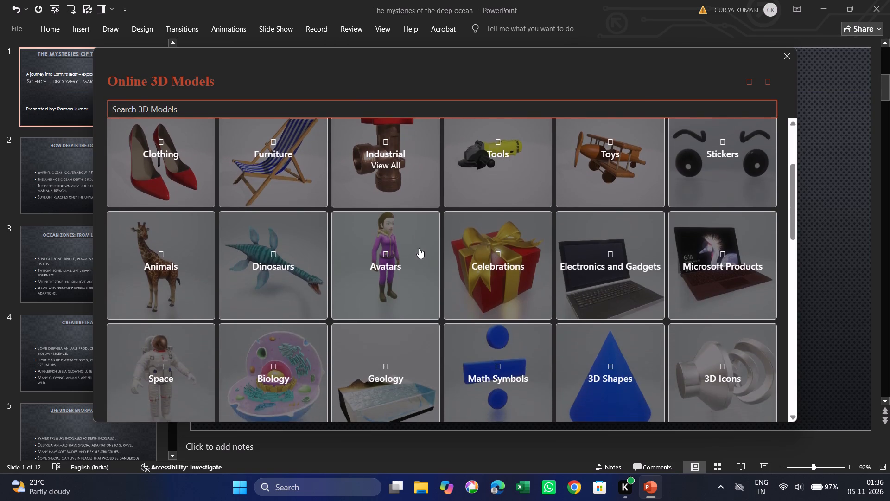
pyautogui.scroll(-1, 419, 248)
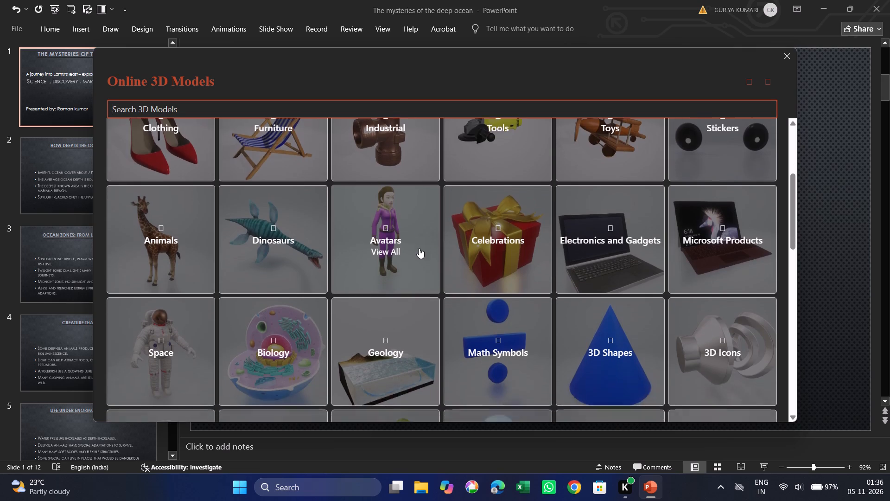
pyautogui.scroll(-4, 419, 248)
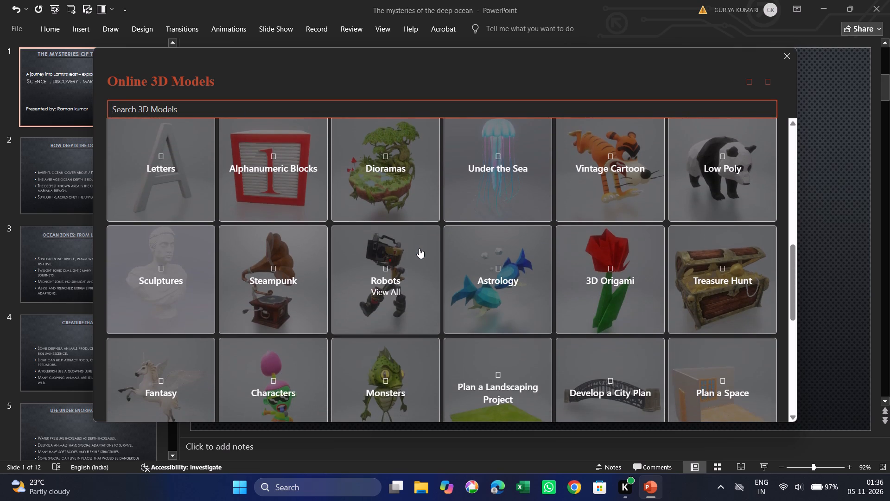
pyautogui.scroll(-7, 419, 248)
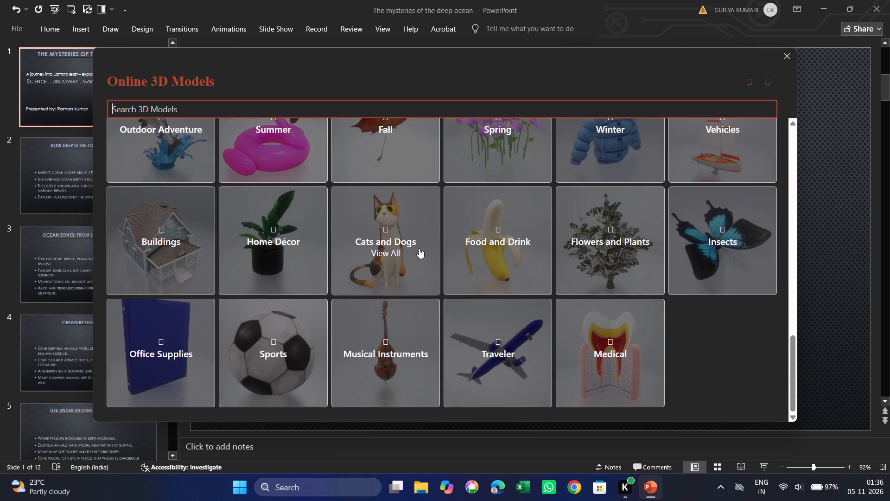
pyautogui.scroll(-2, 419, 248)
pyautogui.scroll(12, 419, 248)
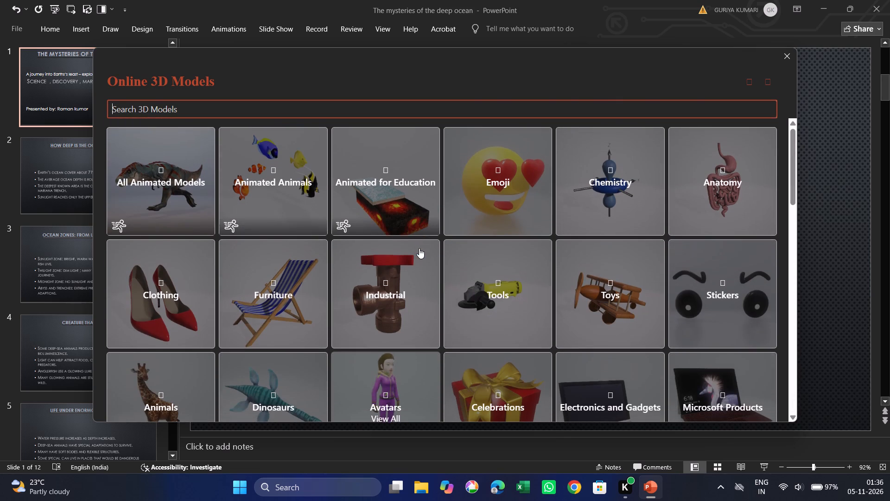
pyautogui.click(140, 187)
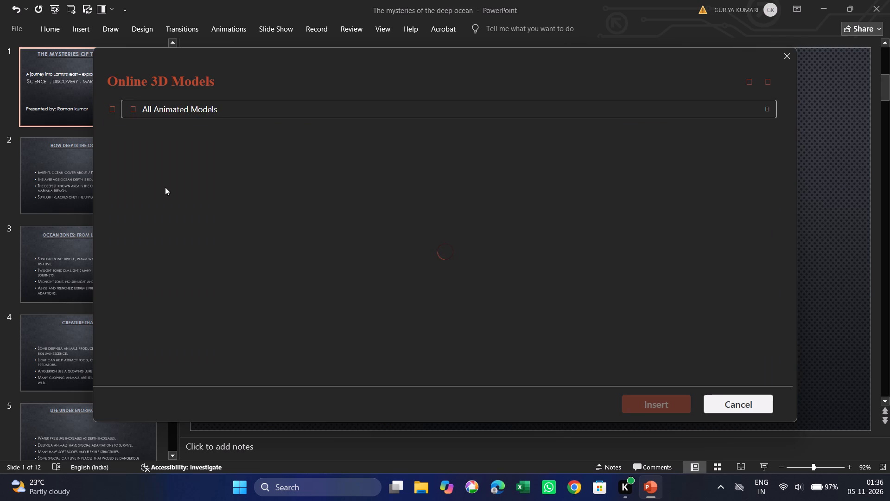
# Pick the octopus juggling cubes and the shark from All Animated Models and insert both on slide 1.
pyautogui.scroll(-1, 442, 192)
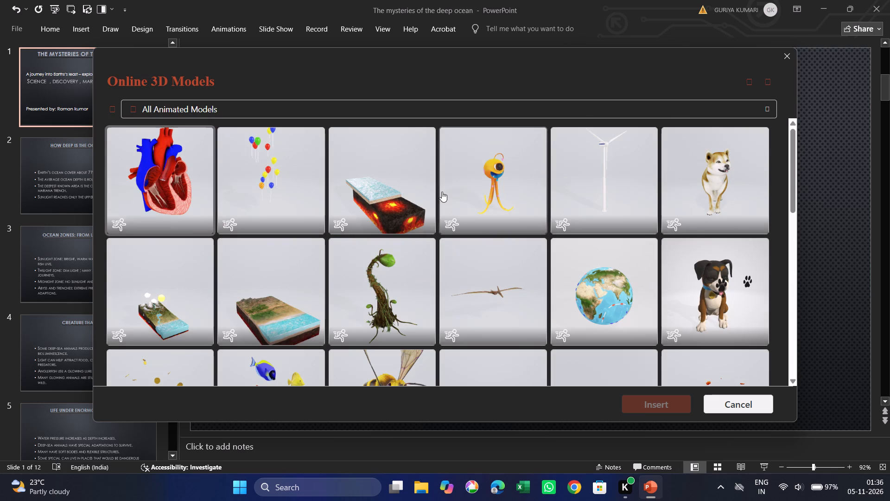
pyautogui.scroll(-3, 442, 192)
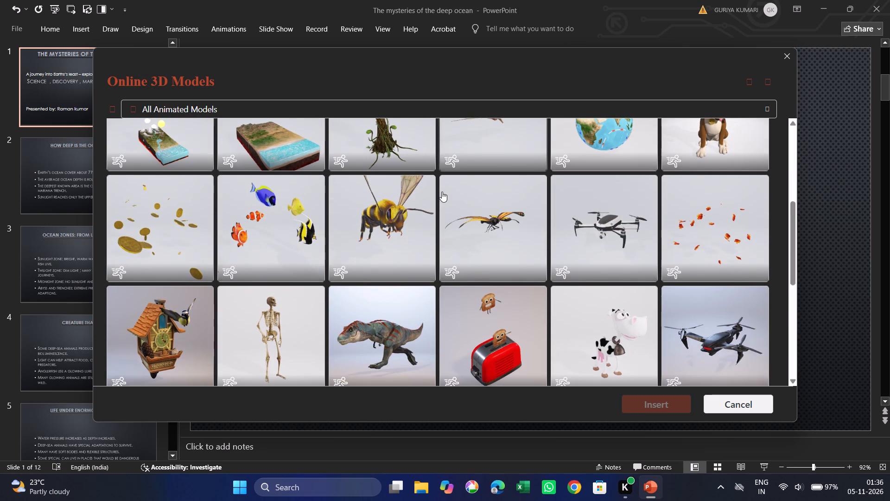
pyautogui.scroll(-3, 442, 192)
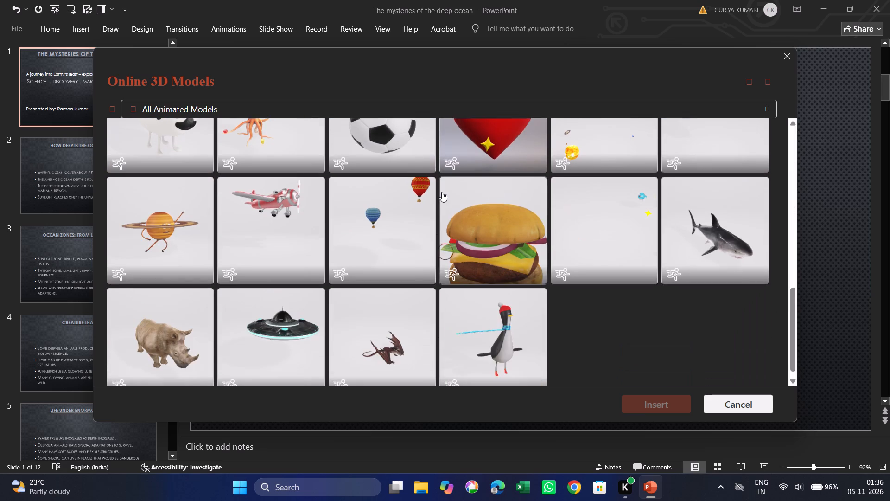
pyautogui.scroll(-1, 442, 192)
pyautogui.click(266, 172)
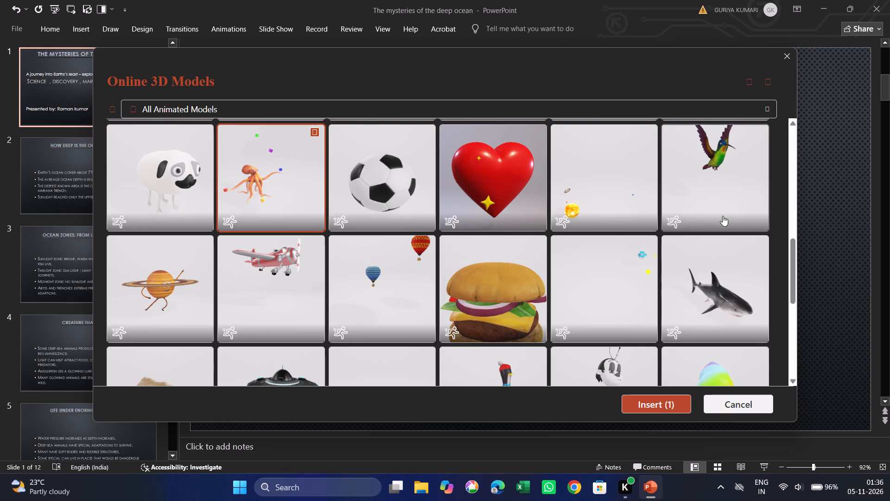
pyautogui.click(734, 292)
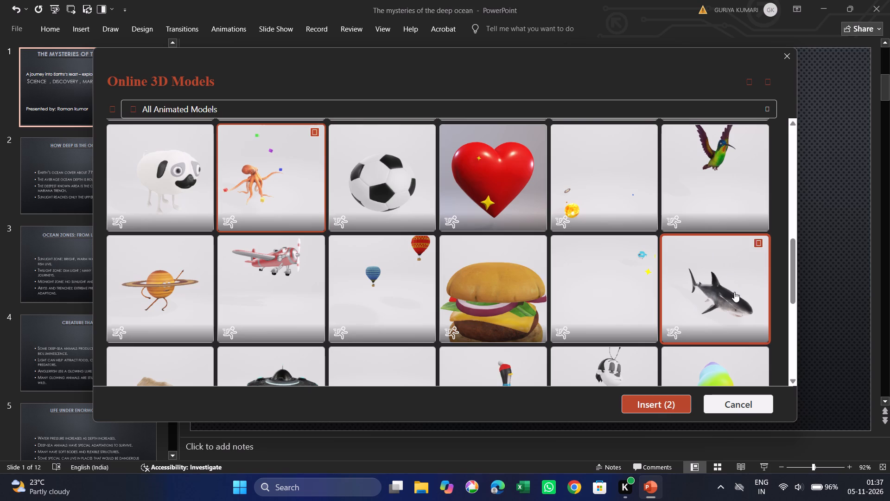
pyautogui.scroll(-1, 609, 301)
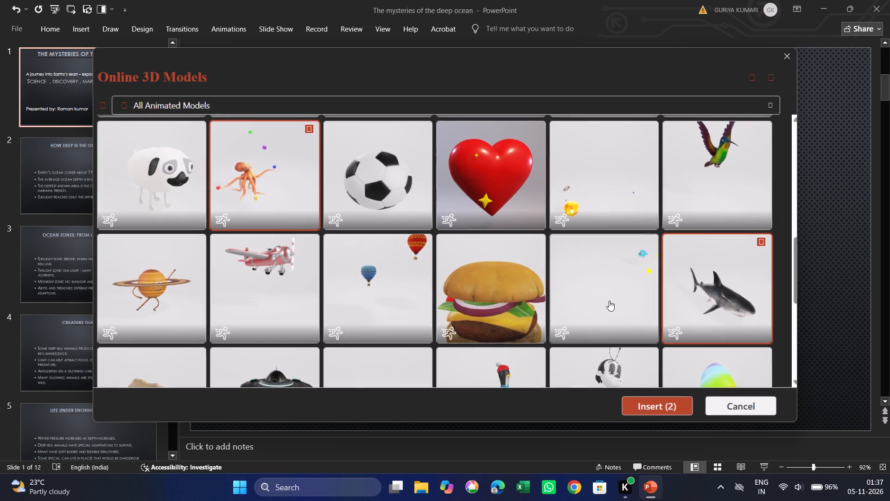
pyautogui.scroll(-2, 609, 301)
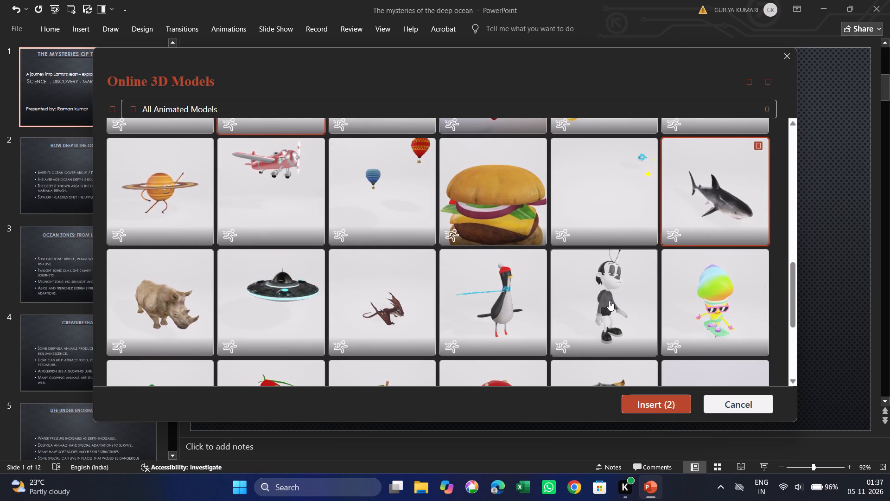
pyautogui.scroll(-4, 609, 301)
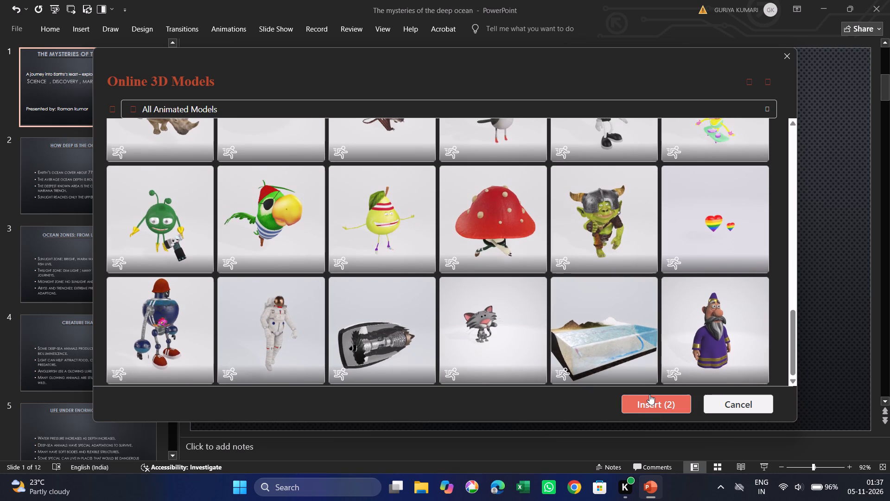
pyautogui.click(649, 394)
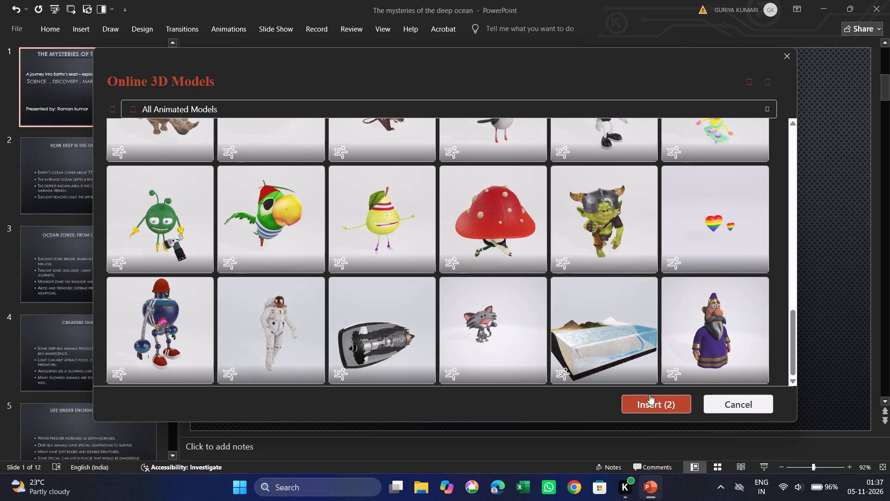
pyautogui.click(654, 407)
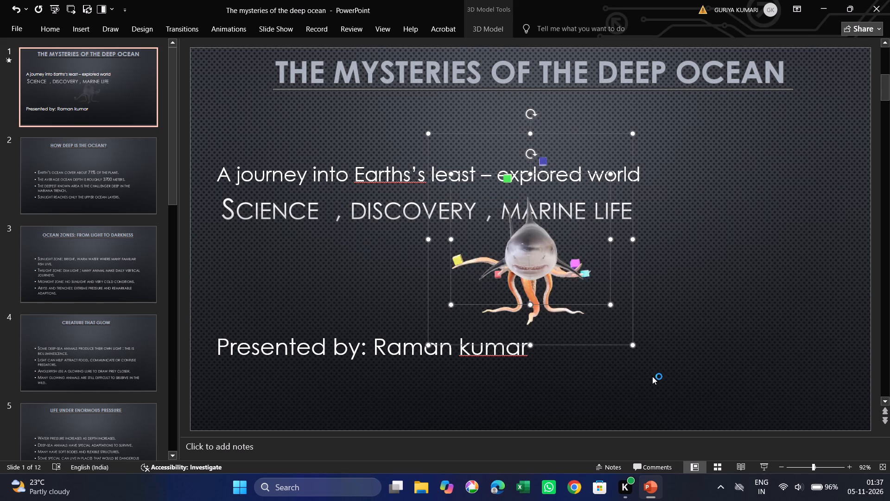
# Move the shark and octopus models together to the lower-right corner of slide 1, slightly widening their frames.
pyautogui.moveTo(589, 283); pyautogui.dragTo(747, 313)
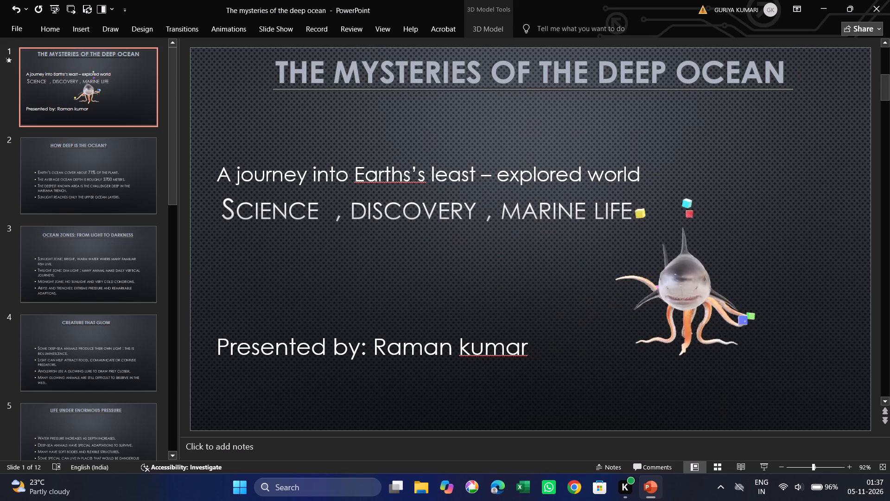
pyautogui.moveTo(747, 313); pyautogui.dragTo(774, 273)
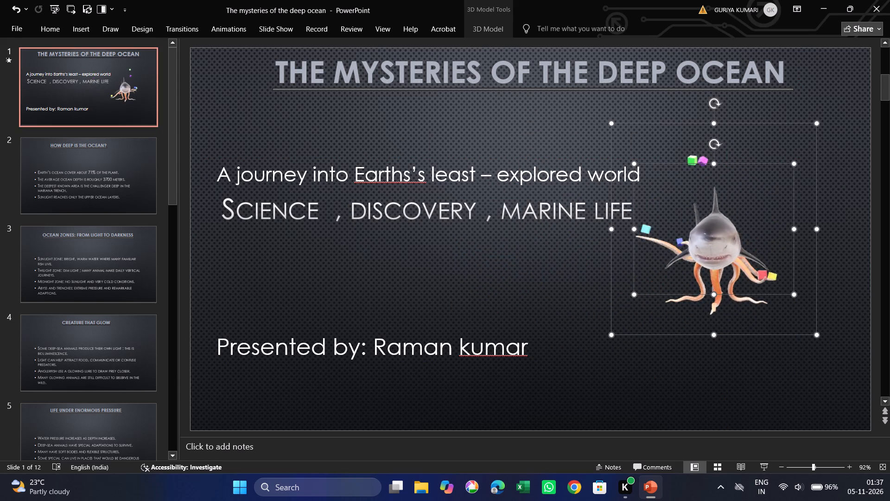
pyautogui.moveTo(737, 330); pyautogui.dragTo(679, 348)
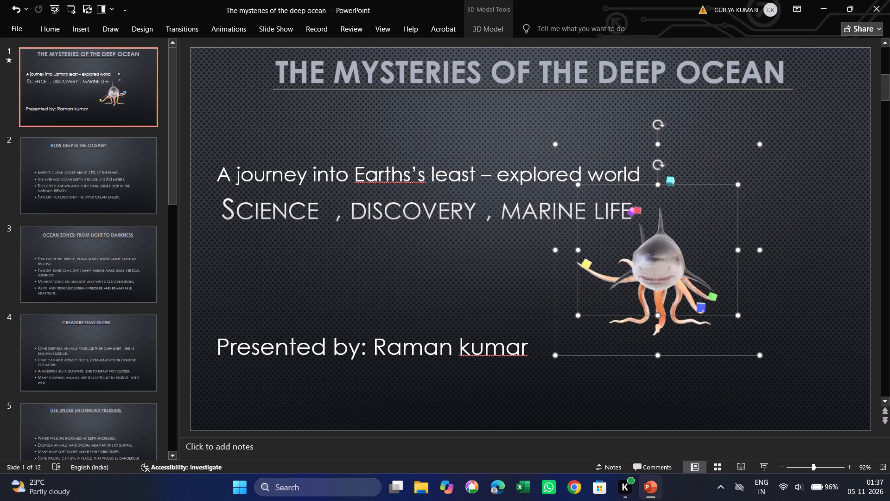
pyautogui.moveTo(737, 250); pyautogui.dragTo(699, 257)
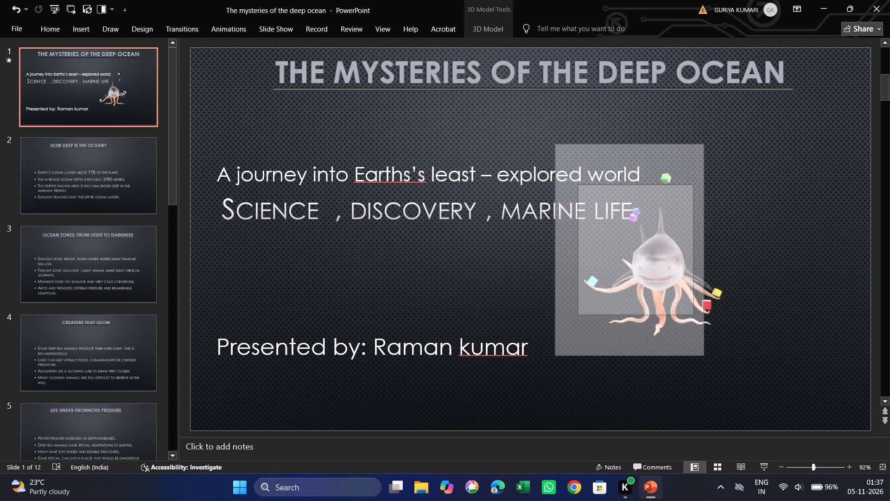
pyautogui.moveTo(699, 257); pyautogui.dragTo(763, 267)
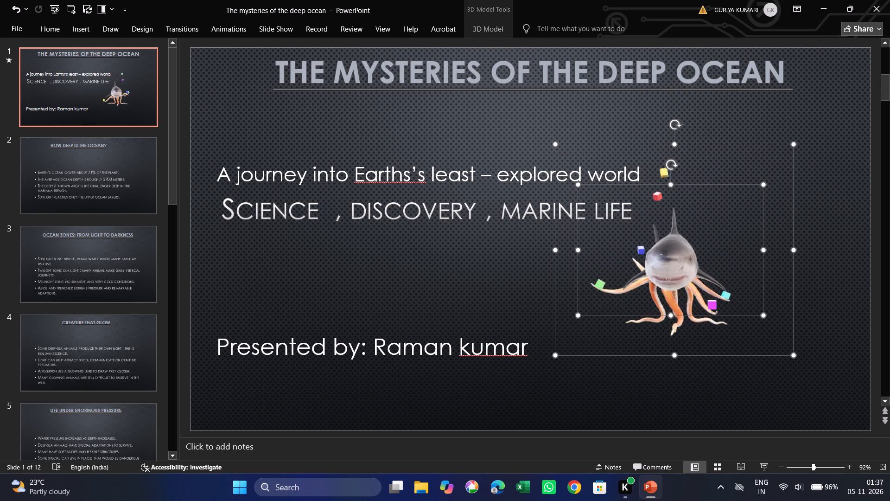
pyautogui.moveTo(734, 312); pyautogui.dragTo(854, 353)
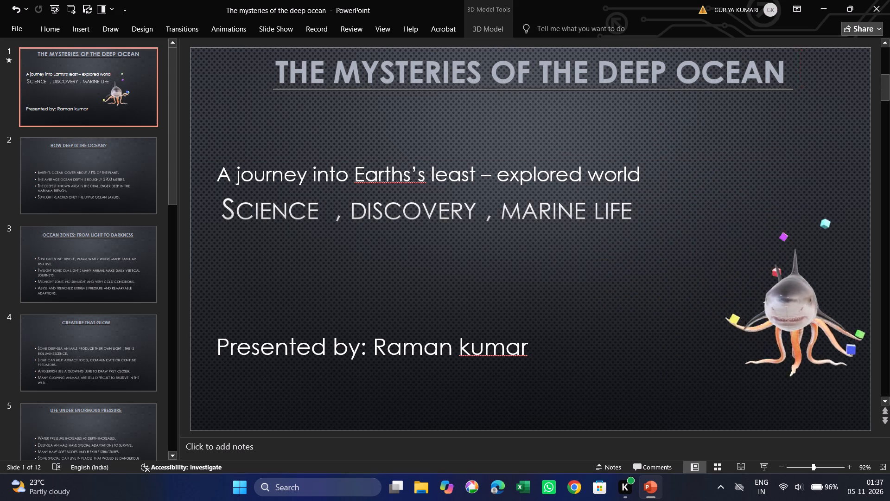
pyautogui.moveTo(854, 353); pyautogui.dragTo(840, 389)
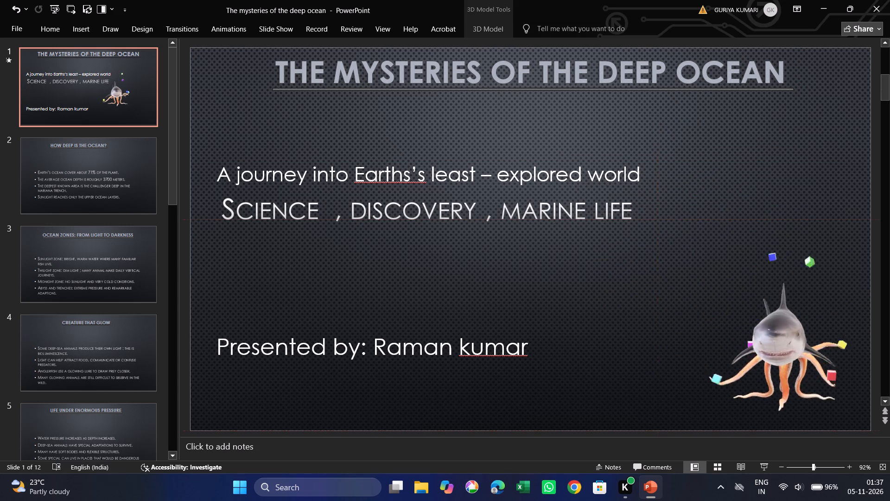
pyautogui.moveTo(840, 389); pyautogui.dragTo(843, 390)
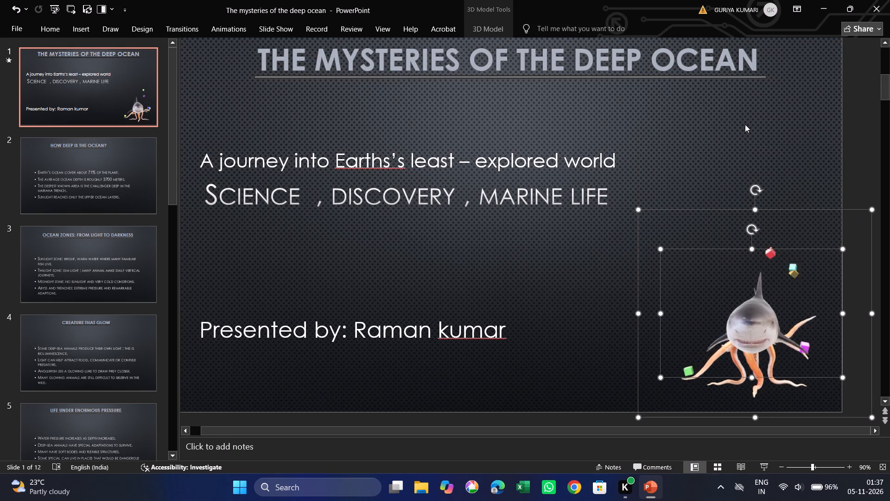
pyautogui.click(745, 124)
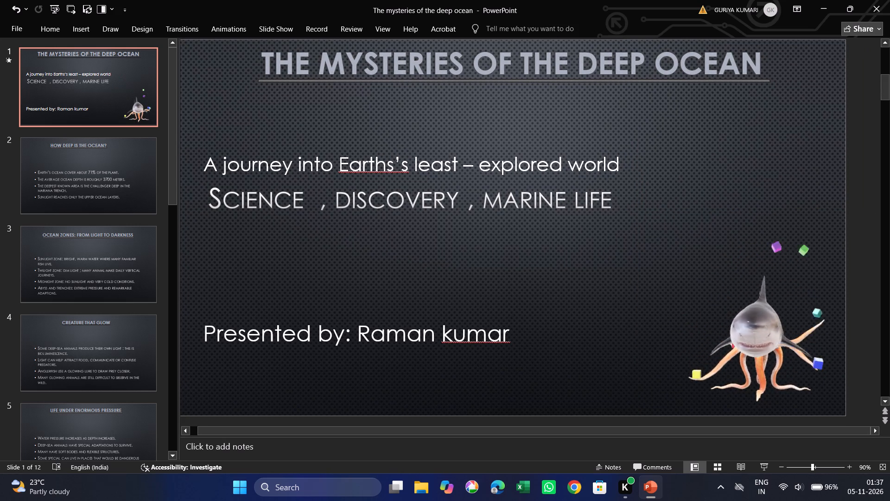
# Separate the shark from the octopus and place it at the slide's upper right, just below the title underline.
pyautogui.moveTo(713, 332); pyautogui.dragTo(578, 310)
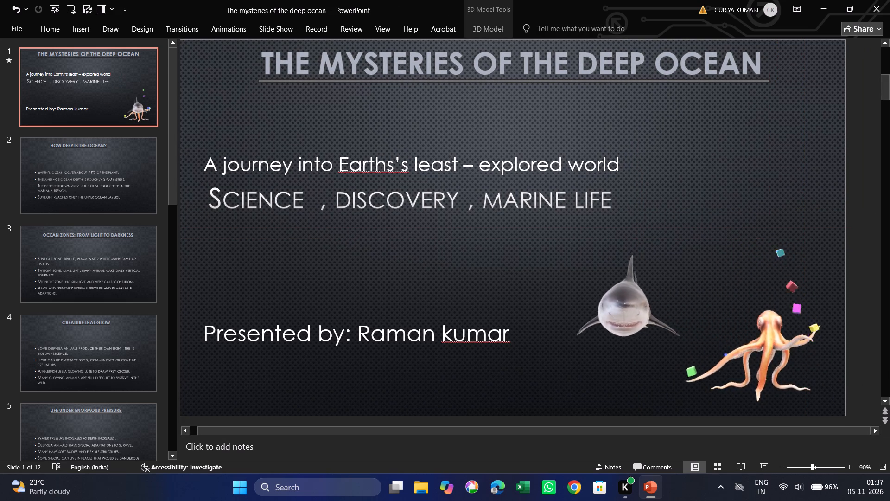
pyautogui.moveTo(578, 310); pyautogui.dragTo(702, 161)
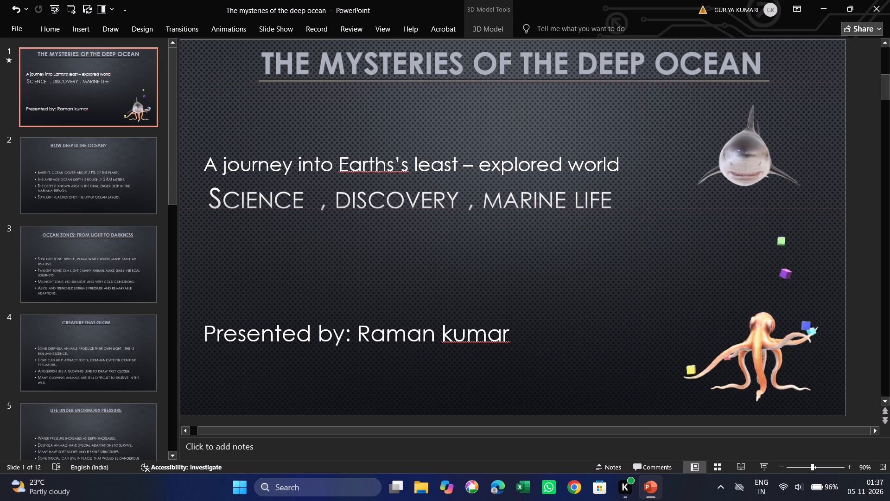
pyautogui.moveTo(702, 161); pyautogui.dragTo(679, 173)
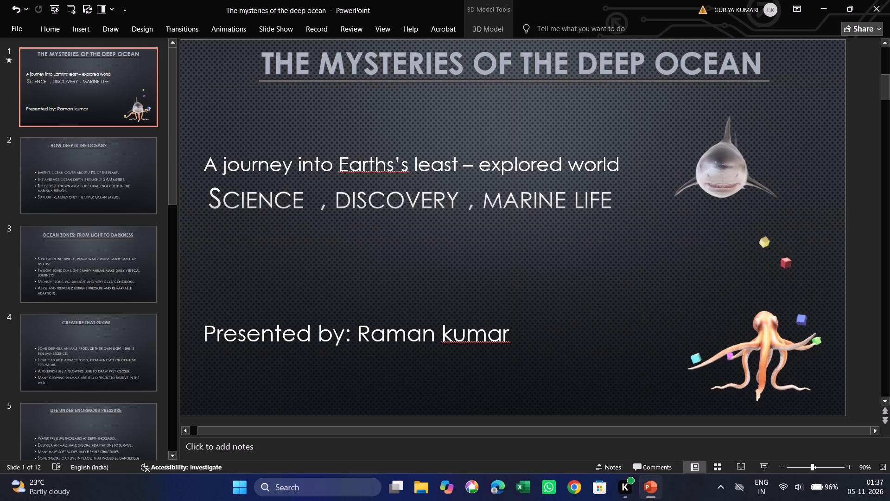
pyautogui.moveTo(679, 173); pyautogui.dragTo(698, 158)
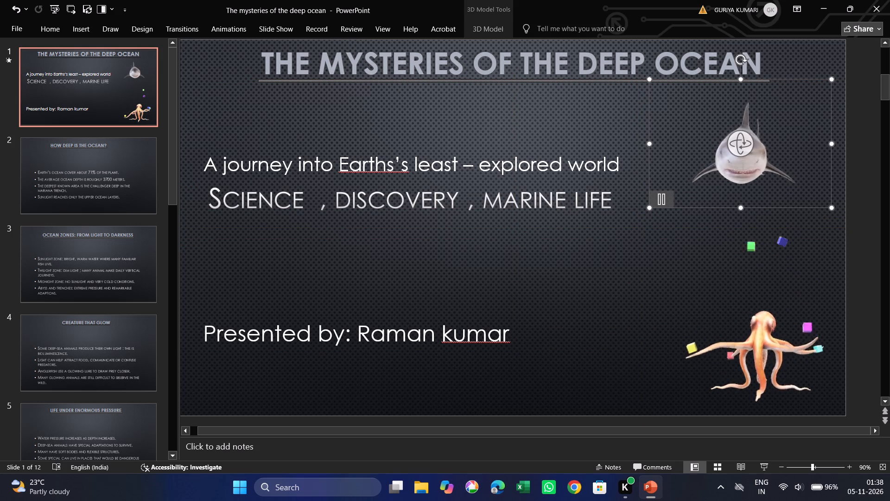
# Rotate the shark model in 3D to a side view with its head facing the subtitle text.
pyautogui.moveTo(746, 146); pyautogui.dragTo(668, 134)
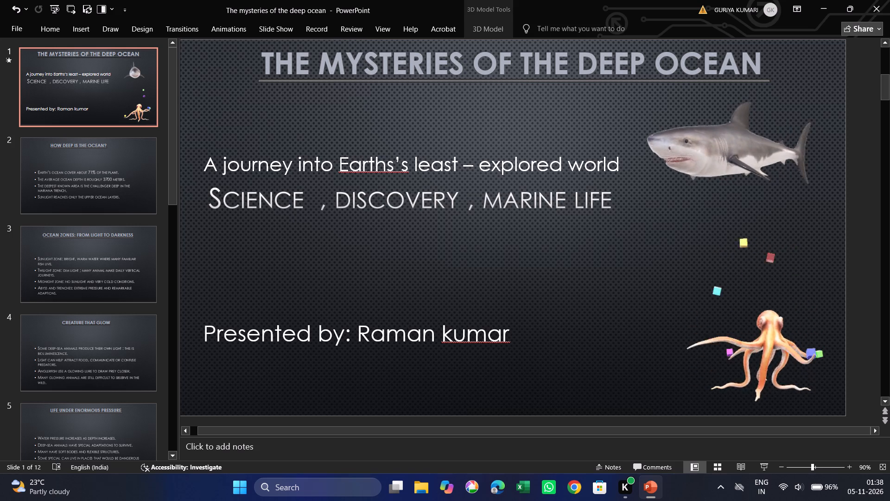
pyautogui.moveTo(668, 134); pyautogui.dragTo(666, 134)
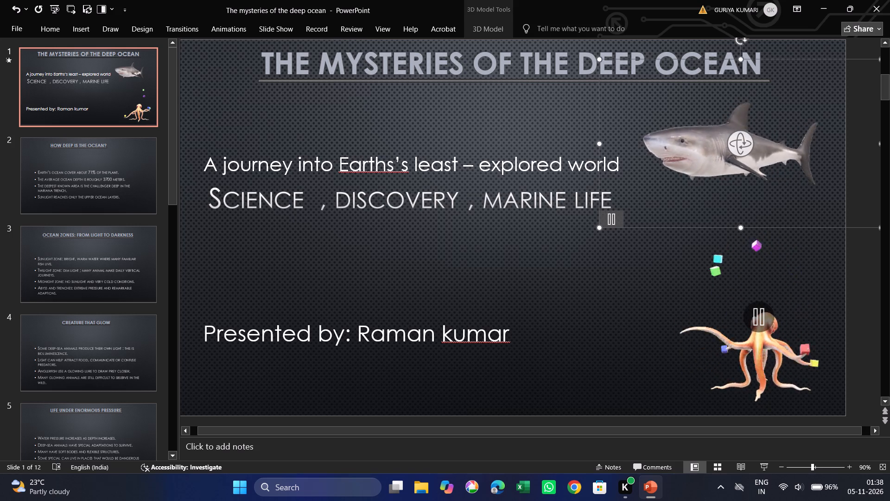
# Move the octopus model slightly up and left beneath the shark, and scale it down.
pyautogui.click(778, 358)
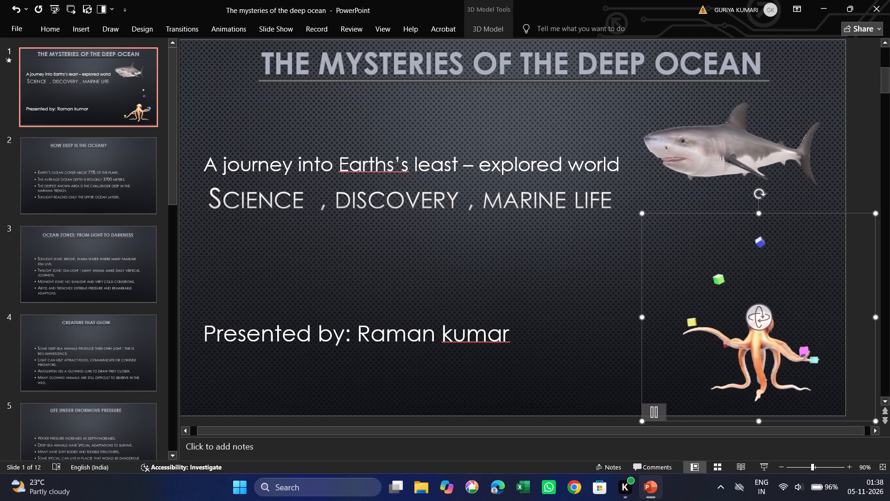
pyautogui.moveTo(735, 351); pyautogui.dragTo(690, 331)
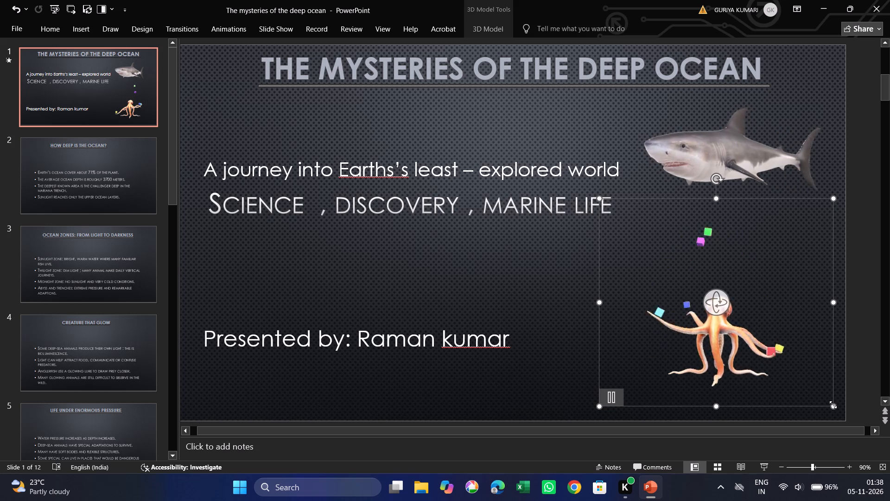
pyautogui.moveTo(833, 405); pyautogui.dragTo(797, 381)
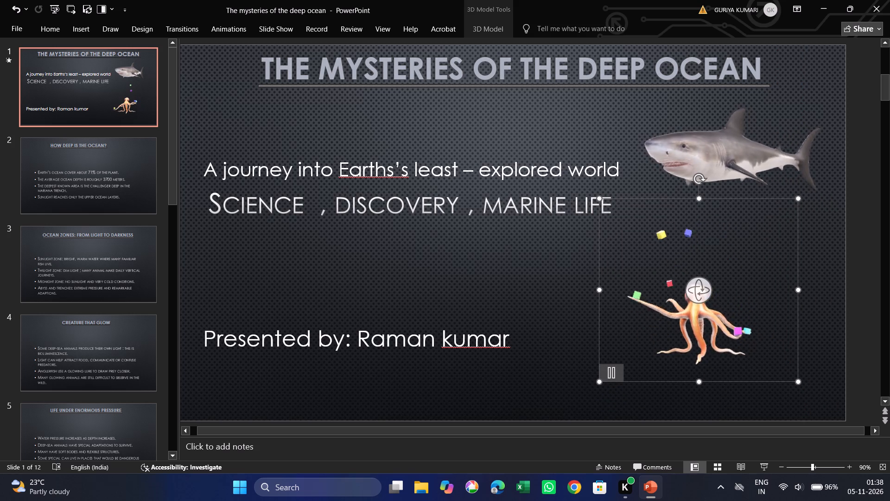
# Rotate the octopus model in 3D so it turns partly sideways toward the slide text.
pyautogui.moveTo(696, 288); pyautogui.dragTo(624, 271)
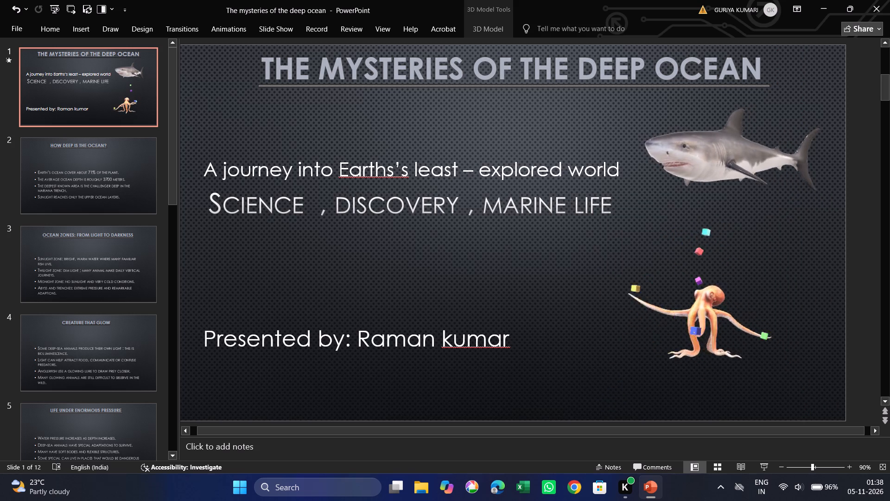
pyautogui.moveTo(624, 271); pyautogui.dragTo(600, 265)
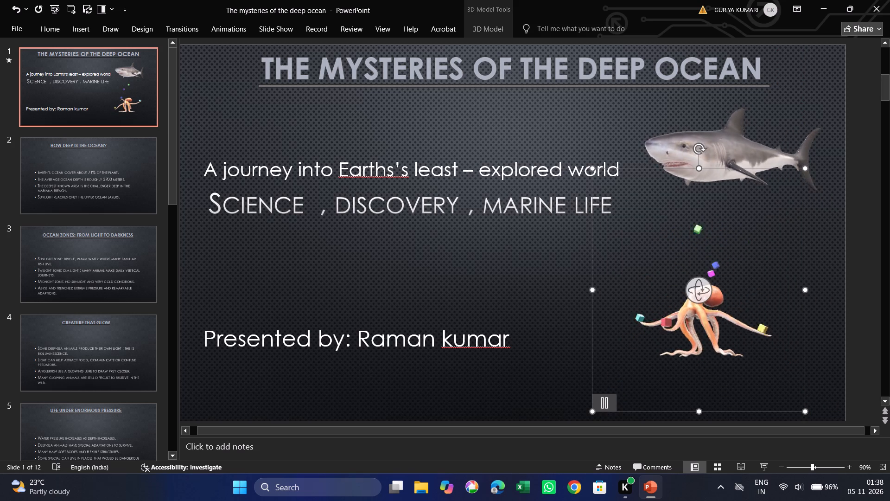
# Shorten the octopus model's frame from its top edge so it clears the shark above.
pyautogui.moveTo(697, 165); pyautogui.dragTo(701, 192)
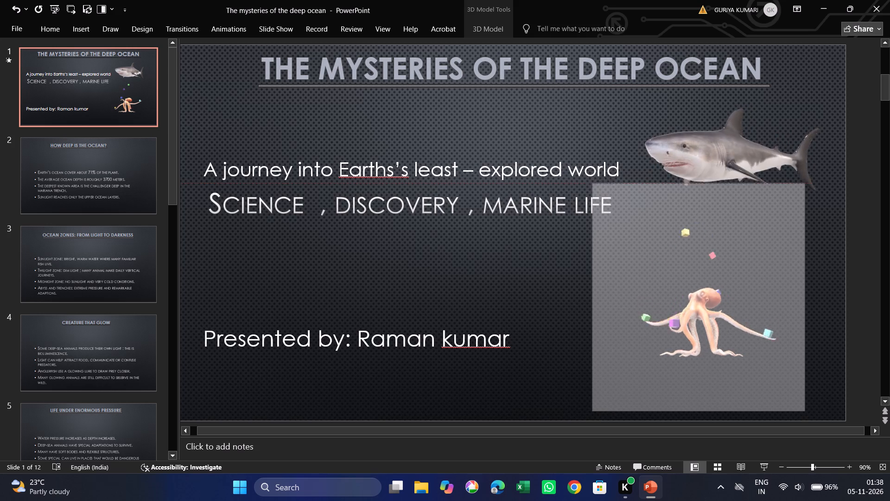
pyautogui.moveTo(701, 192); pyautogui.dragTo(706, 222)
pyautogui.doubleClick(751, 275)
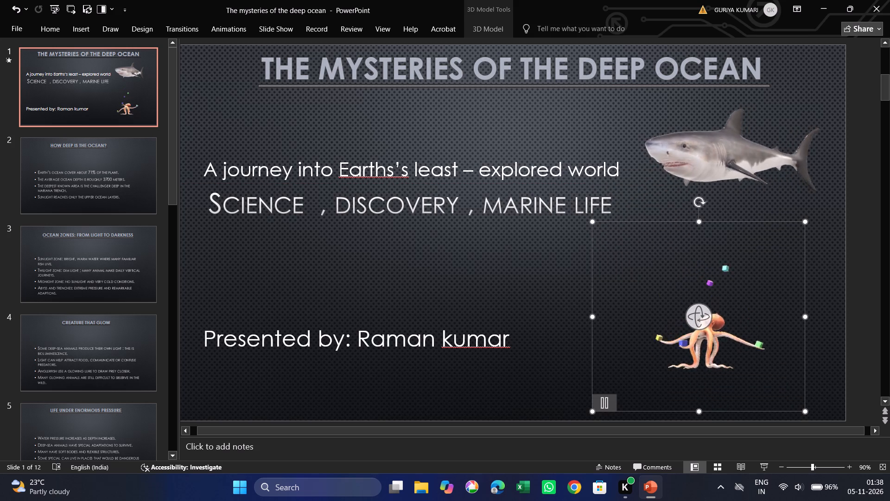
# Shift the octopus model right so its frame meets the slide's right edge below the shark.
pyautogui.moveTo(782, 279); pyautogui.dragTo(884, 294)
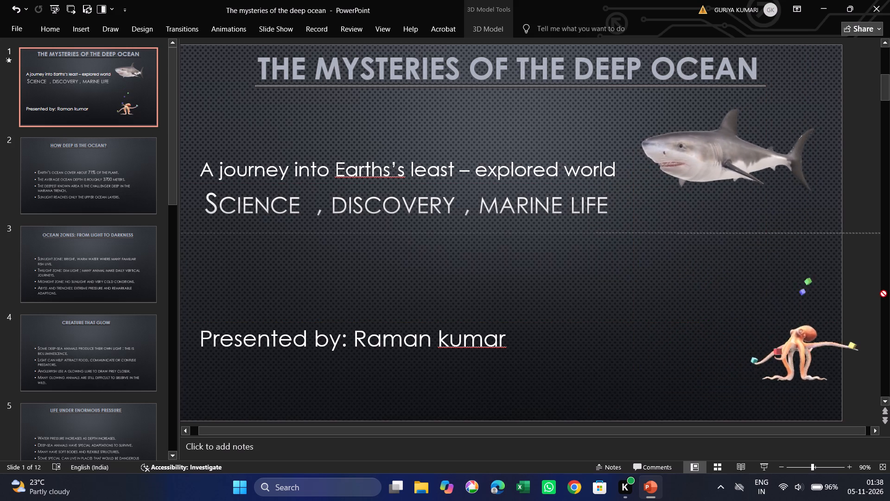
pyautogui.moveTo(884, 294); pyautogui.dragTo(814, 277)
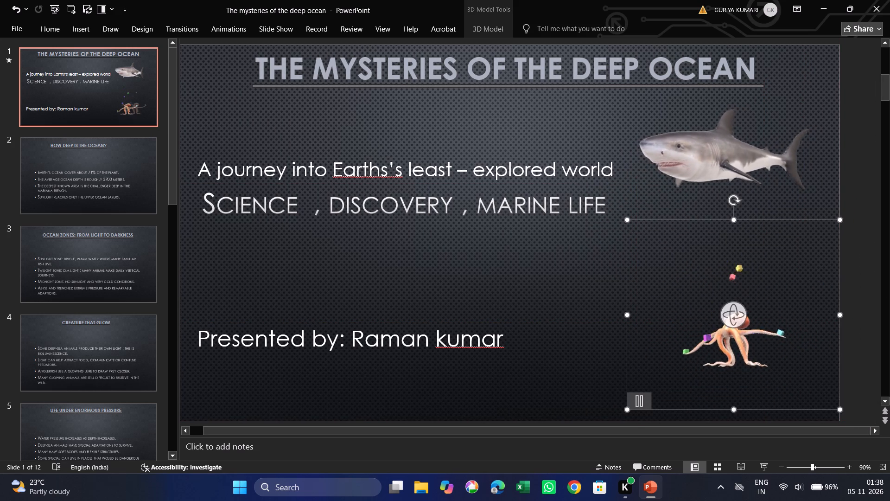
pyautogui.click(766, 401)
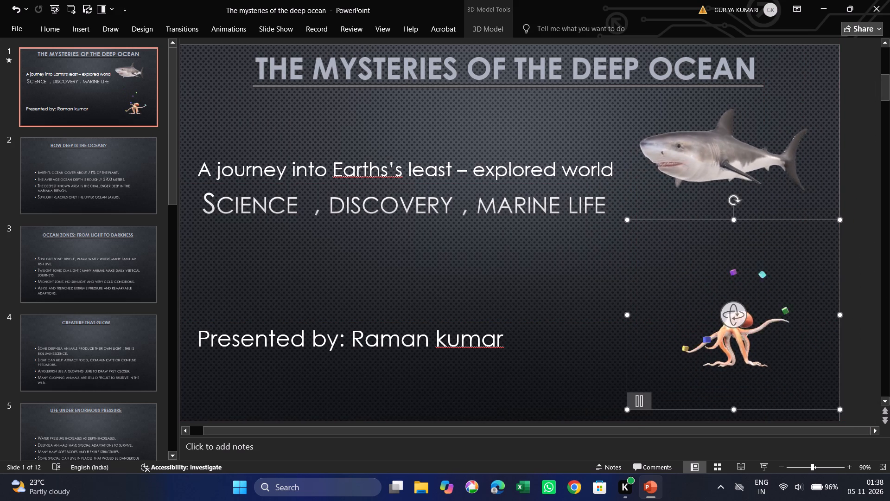
# Narrow the shark model's frame from both sides so it fits within the slide's right edge and clears the subtitle text.
pyautogui.click(582, 375)
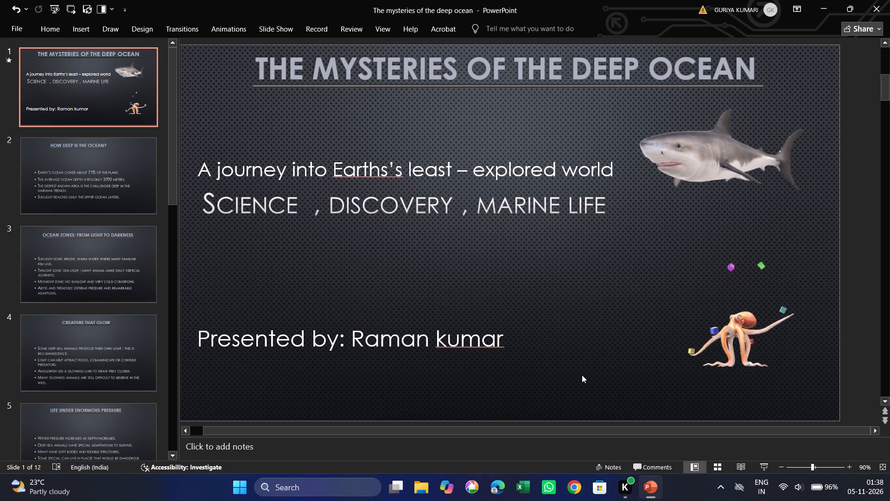
pyautogui.click(687, 170)
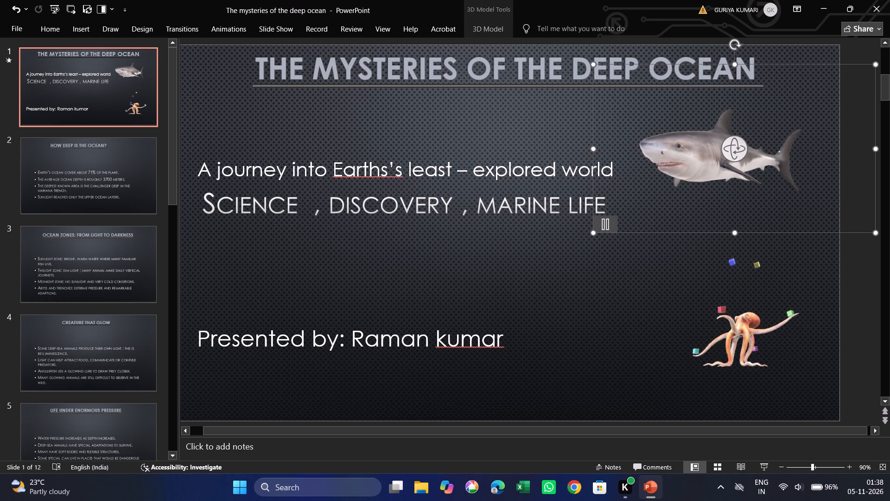
pyautogui.moveTo(879, 149); pyautogui.dragTo(878, 149)
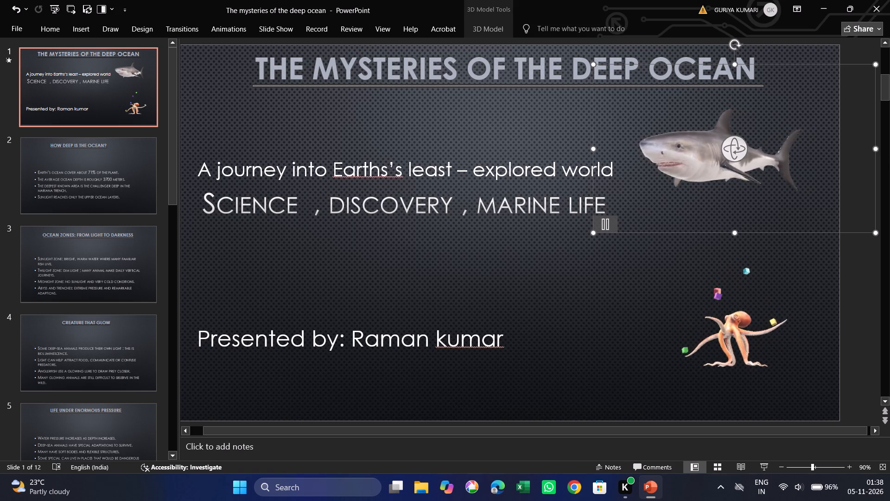
pyautogui.moveTo(878, 149); pyautogui.dragTo(818, 151)
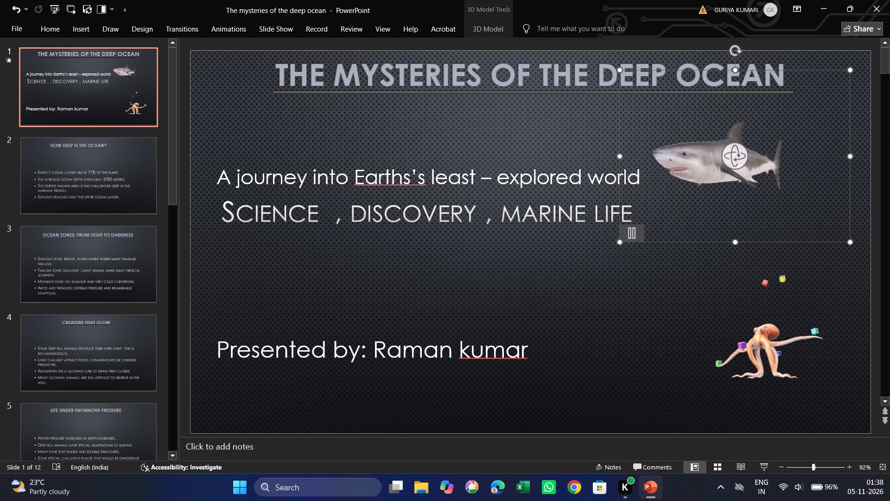
pyautogui.moveTo(619, 157); pyautogui.dragTo(653, 161)
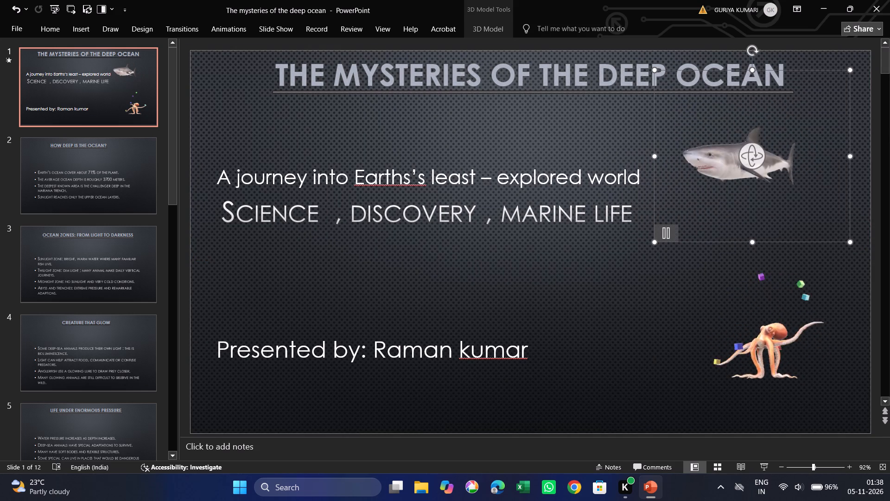
# Move the shark model down and to the right so it sits just above the octopus.
pyautogui.moveTo(753, 94); pyautogui.dragTo(759, 111)
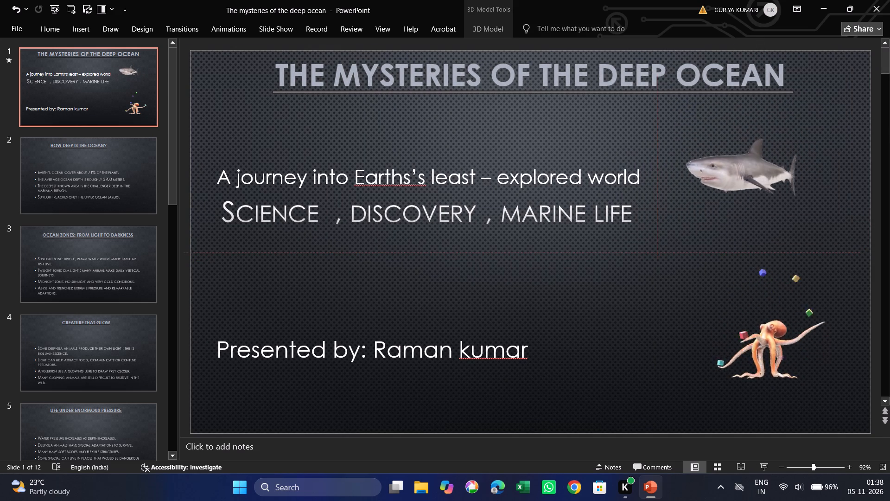
pyautogui.moveTo(759, 111); pyautogui.dragTo(748, 145)
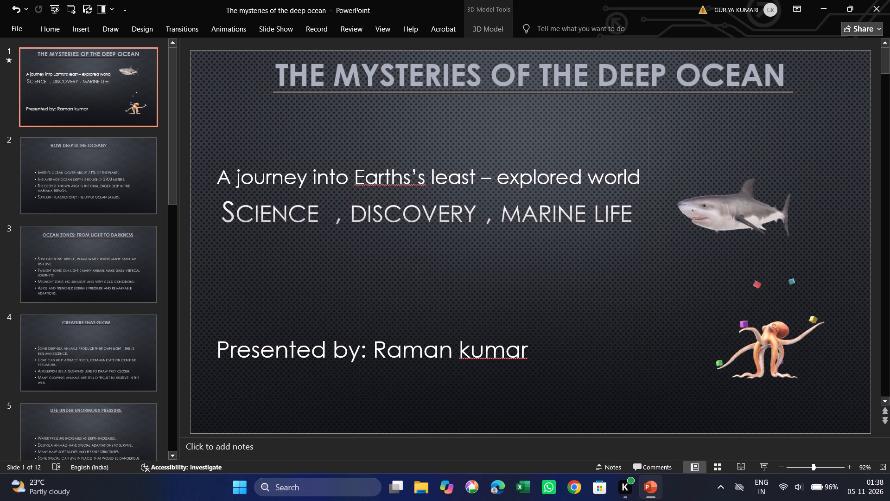
pyautogui.click(599, 282)
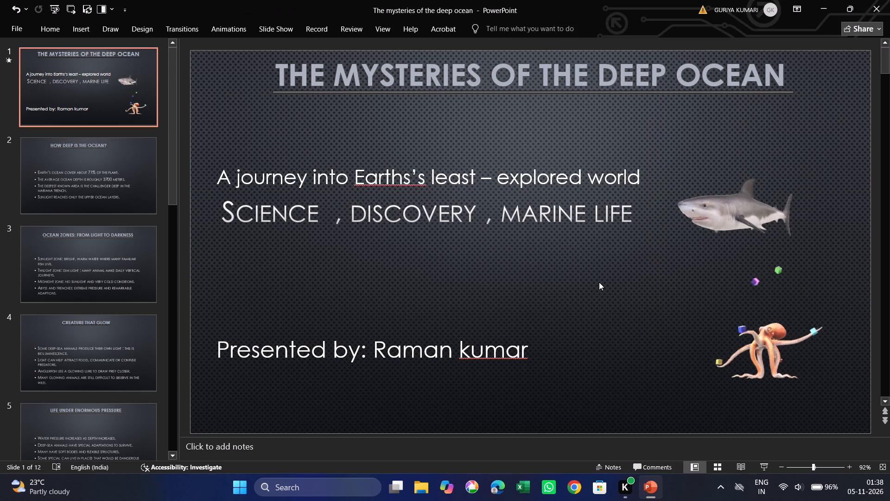
pyautogui.moveTo(699, 216); pyautogui.dragTo(721, 216)
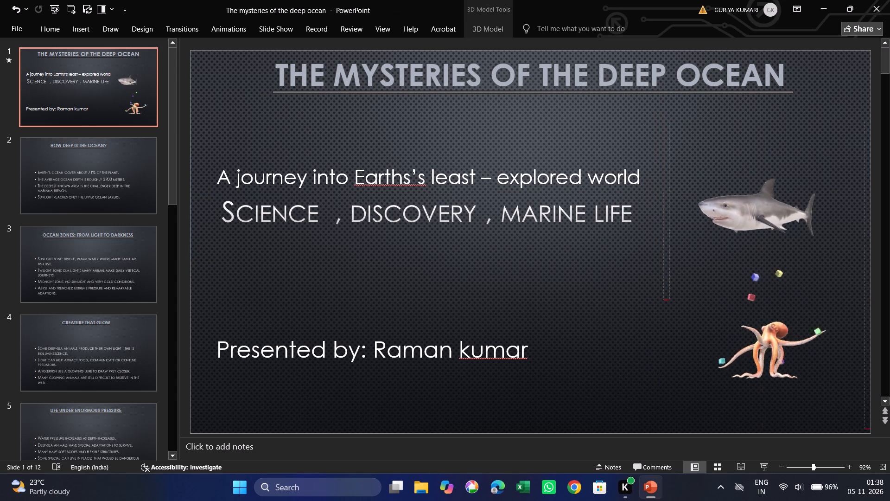
pyautogui.moveTo(721, 216); pyautogui.dragTo(764, 216)
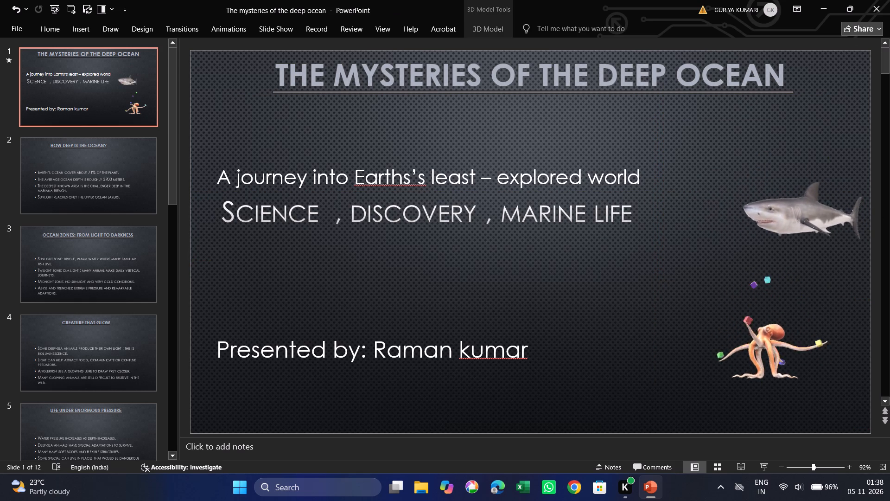
pyautogui.moveTo(764, 216); pyautogui.dragTo(747, 218)
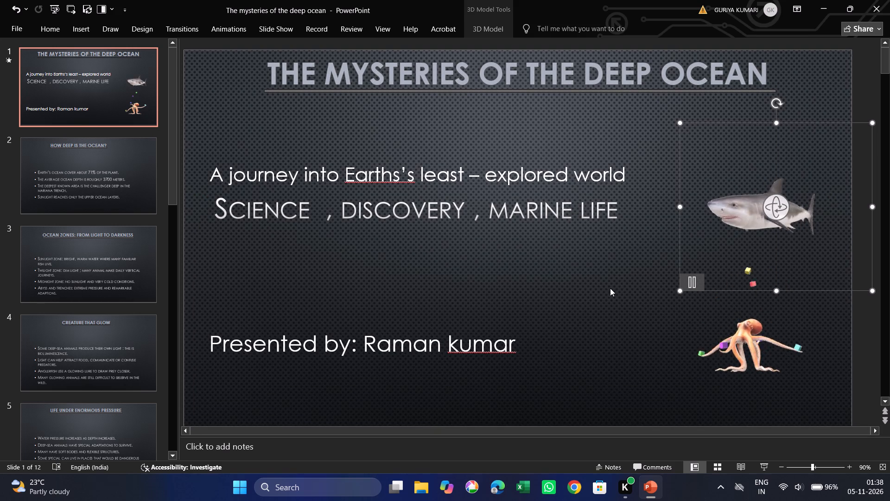
pyautogui.click(604, 289)
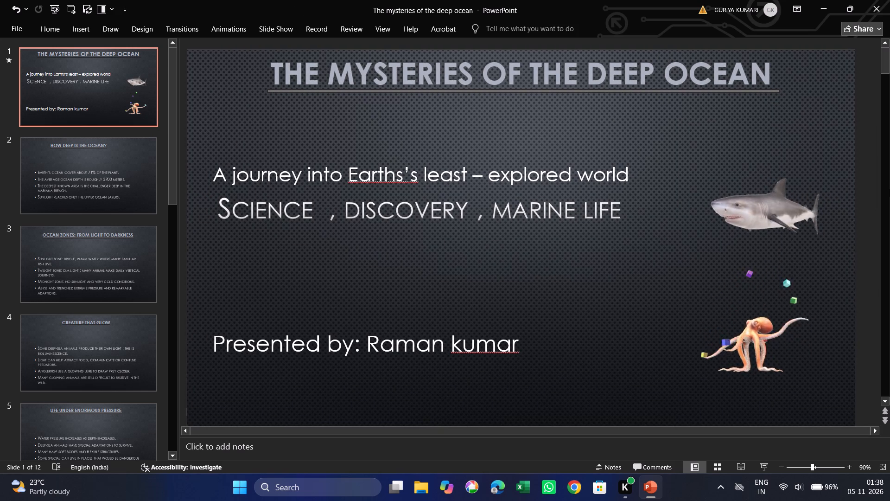
# Narrow the shark model's frame from its right edge so it stays inside the slide.
pyautogui.click(854, 198)
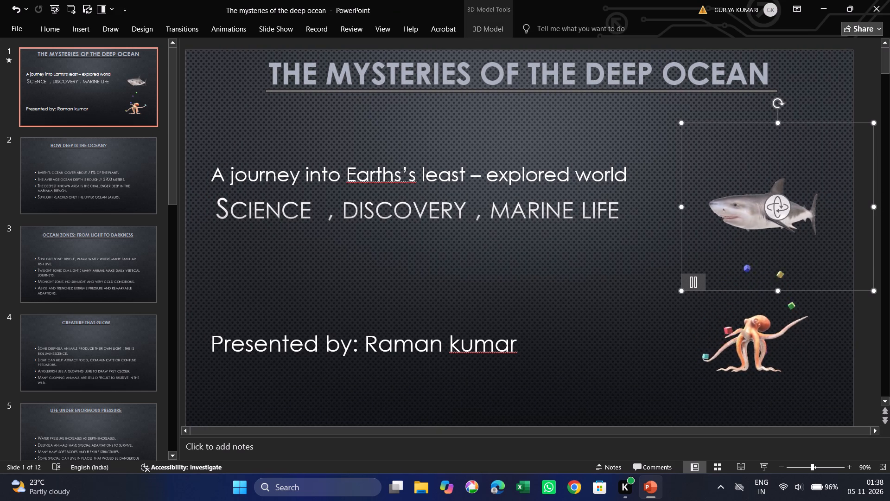
pyautogui.moveTo(873, 205); pyautogui.dragTo(846, 205)
pyautogui.click(622, 273)
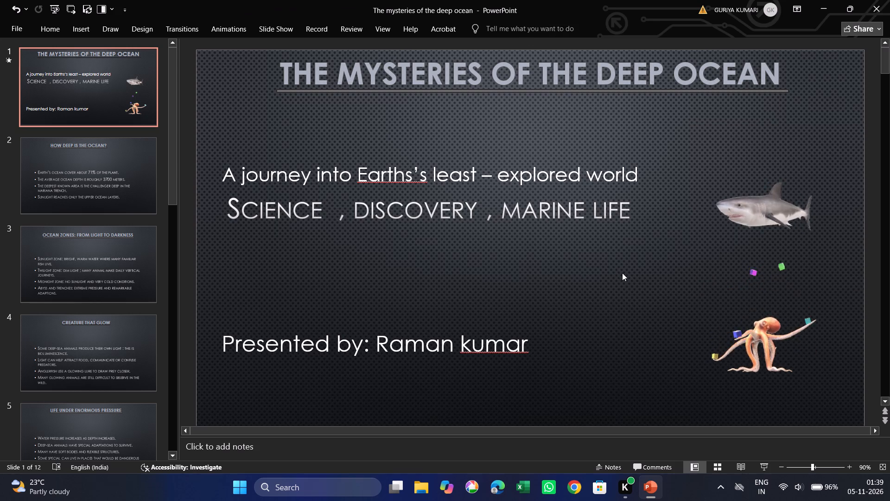
# Rotate the shark model in 3D so it tilts with its head down toward the slide text.
pyautogui.click(747, 220)
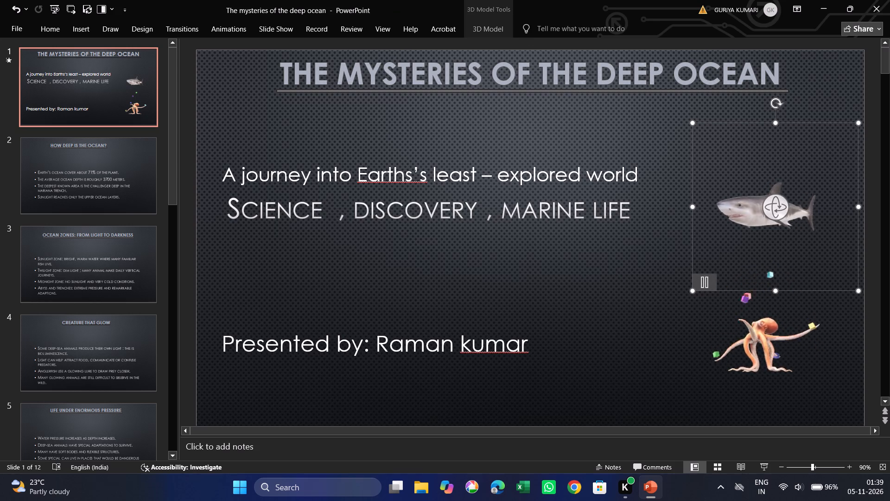
pyautogui.moveTo(775, 211); pyautogui.dragTo(736, 234)
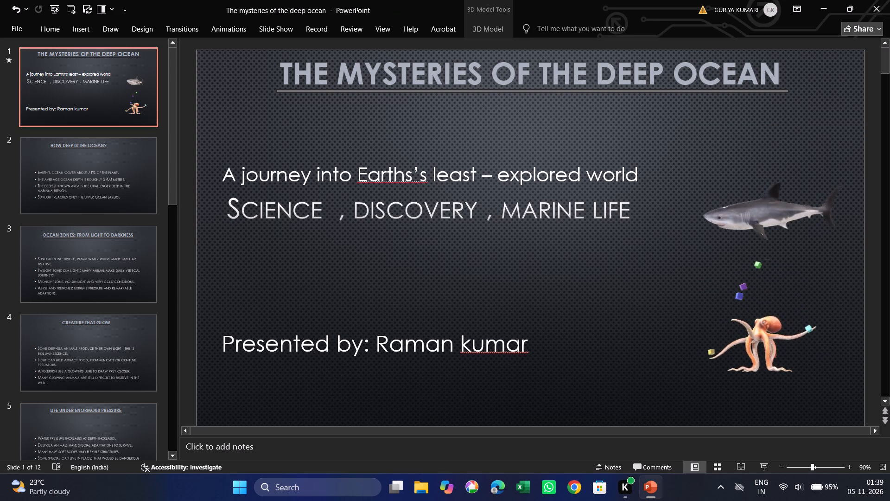
pyautogui.moveTo(736, 234); pyautogui.dragTo(773, 233)
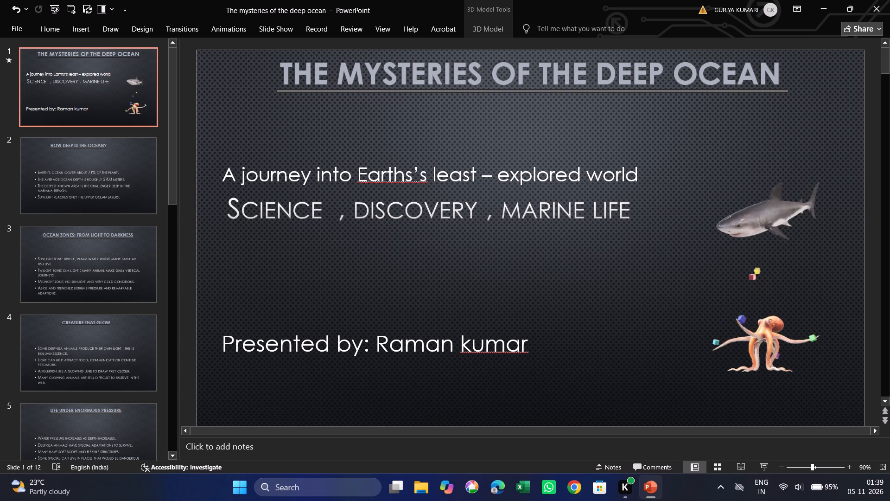
pyautogui.moveTo(773, 233); pyautogui.dragTo(773, 229)
pyautogui.click(610, 301)
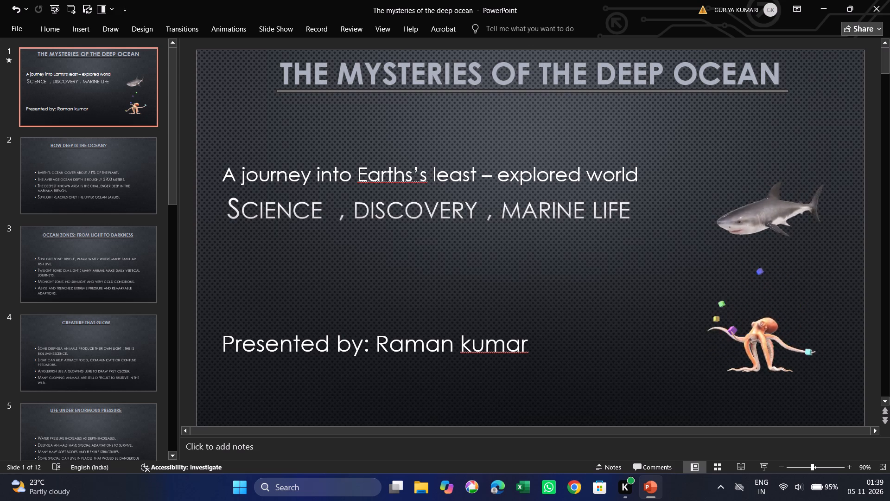
# Colour the "Presented by" line on slide 1 red.
pyautogui.moveTo(222, 338); pyautogui.dragTo(509, 328)
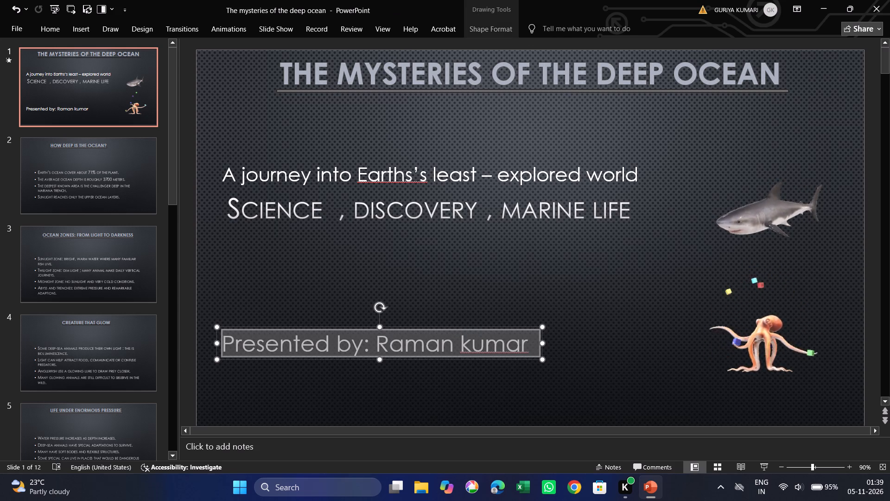
pyautogui.moveTo(509, 328); pyautogui.dragTo(538, 328)
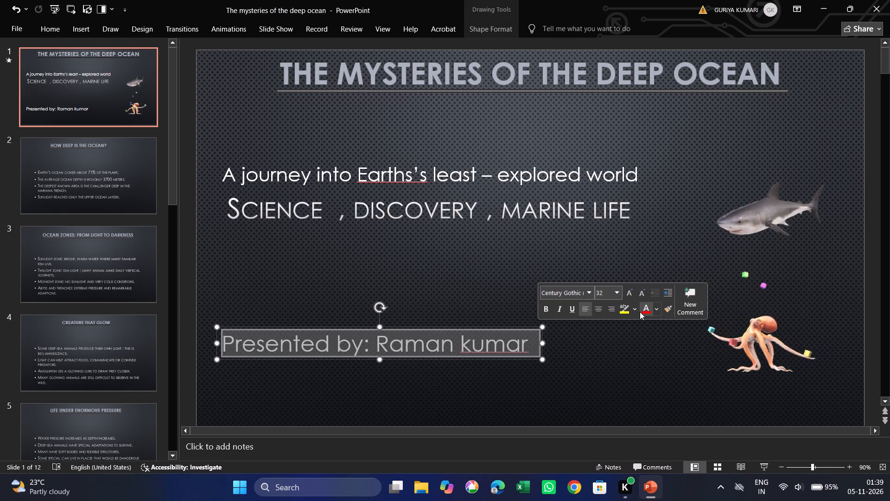
pyautogui.click(641, 312)
pyautogui.click(619, 380)
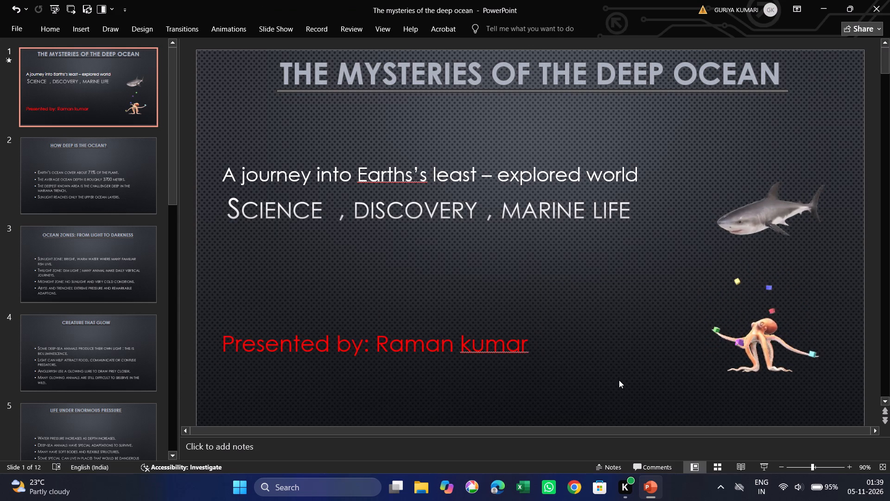
# Make the red "Presented by" line bold and italic.
pyautogui.moveTo(223, 346); pyautogui.dragTo(499, 344)
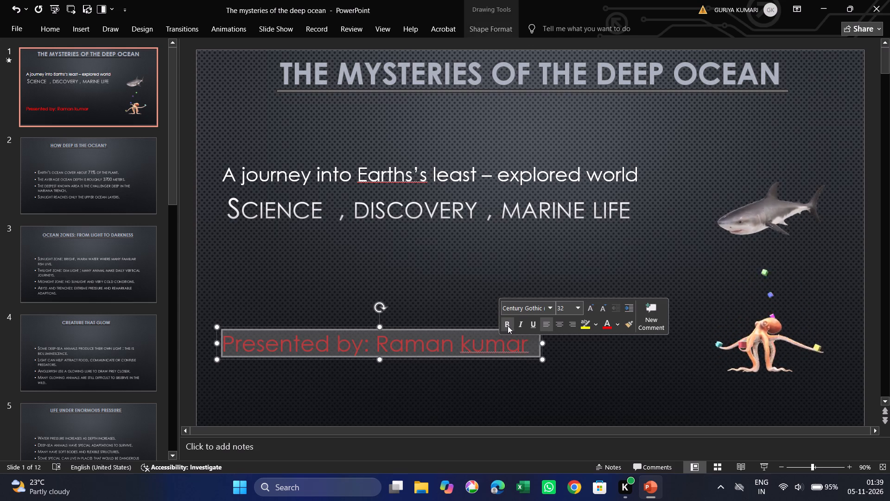
pyautogui.click(508, 326)
pyautogui.click(519, 324)
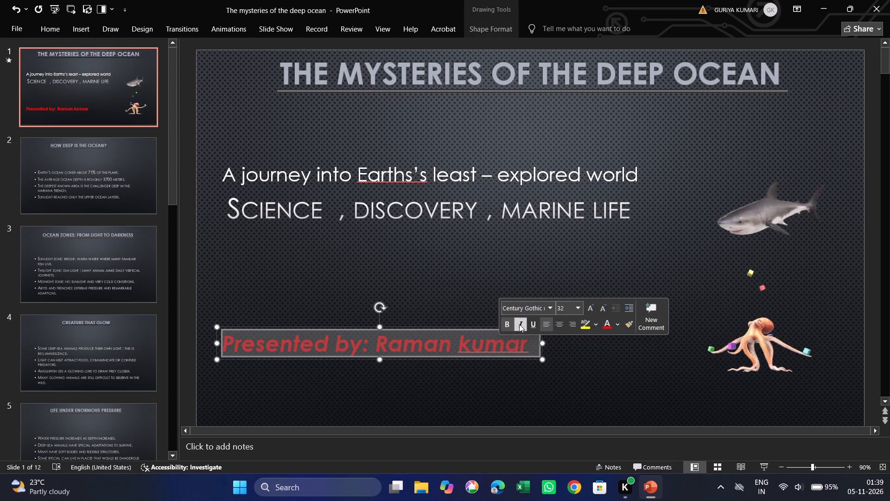
pyautogui.click(391, 287)
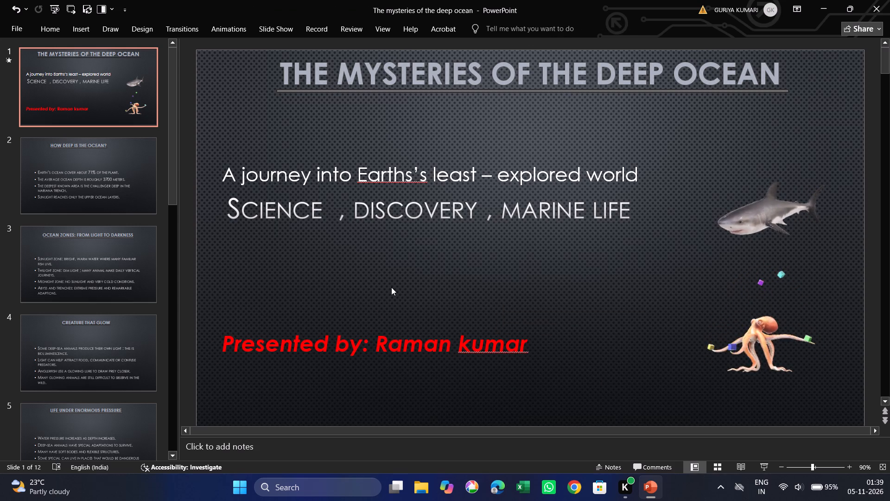
# Move the "Presented by" text box slightly down on slide 1.
pyautogui.click(403, 360)
pyautogui.moveTo(407, 360); pyautogui.dragTo(409, 373)
pyautogui.click(425, 234)
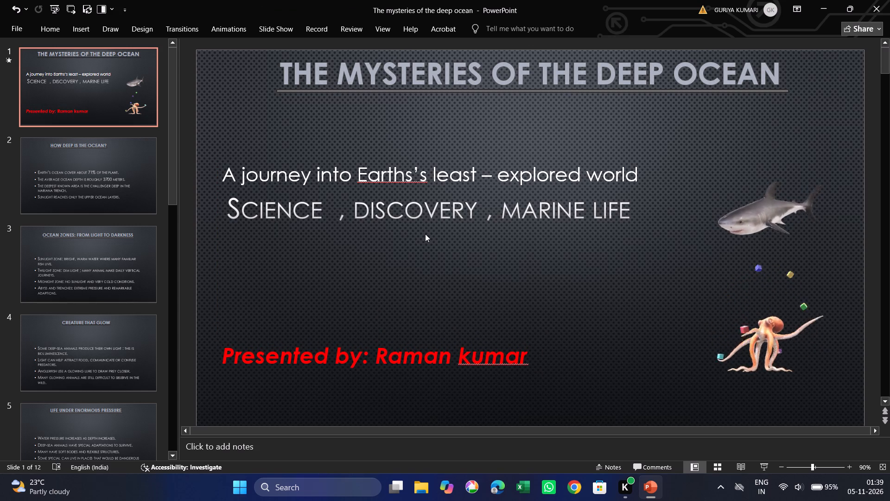
# Look through slides 1 to 4 to review their titles and body text.
pyautogui.click(115, 205)
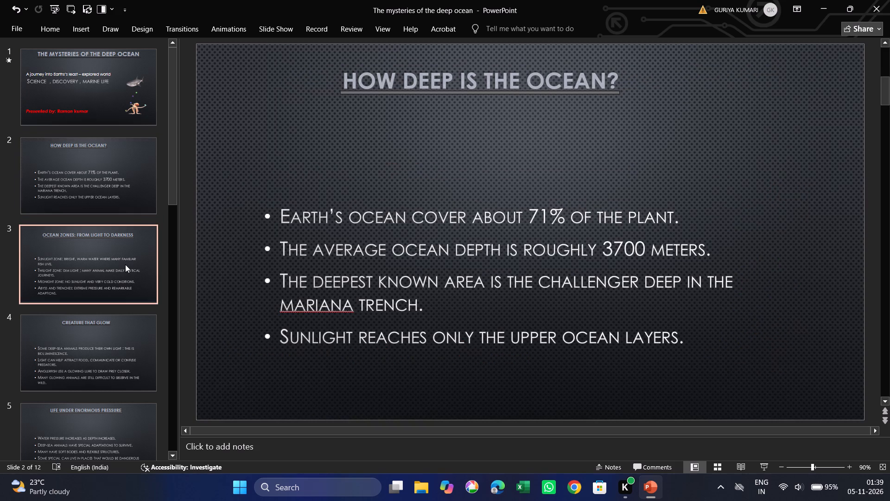
pyautogui.click(125, 264)
pyautogui.click(127, 202)
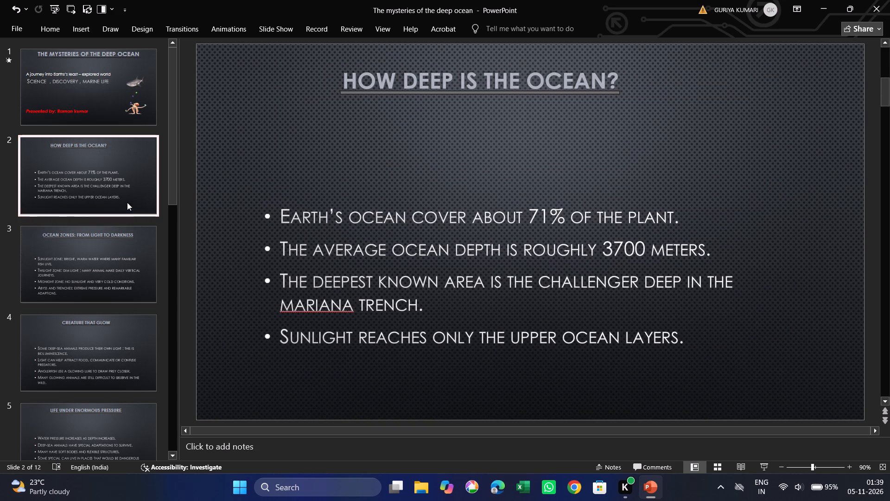
pyautogui.click(111, 102)
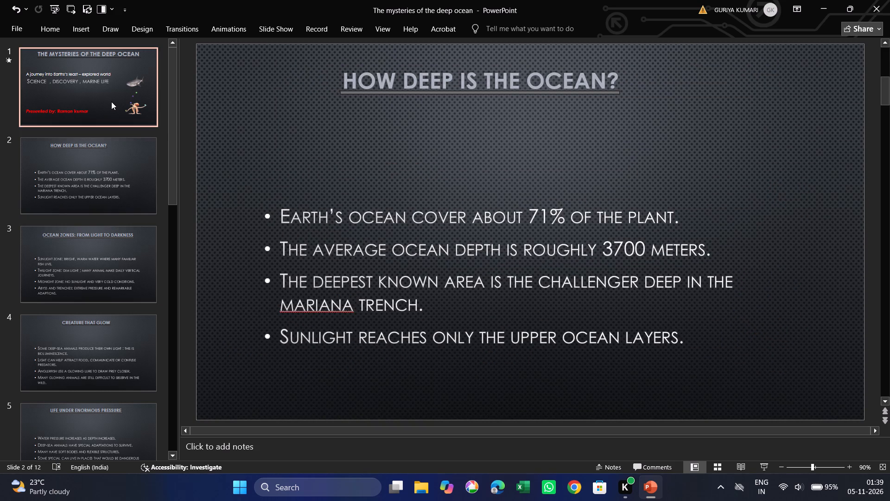
pyautogui.click(119, 189)
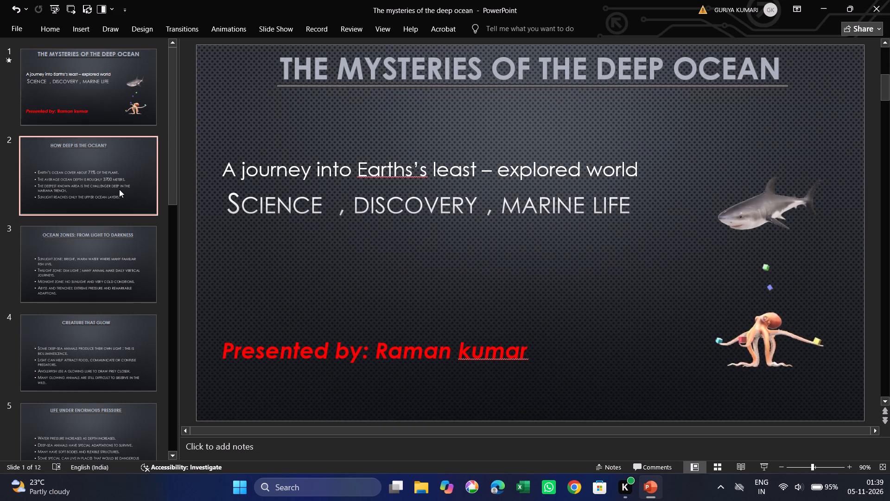
pyautogui.click(121, 213)
pyautogui.click(125, 231)
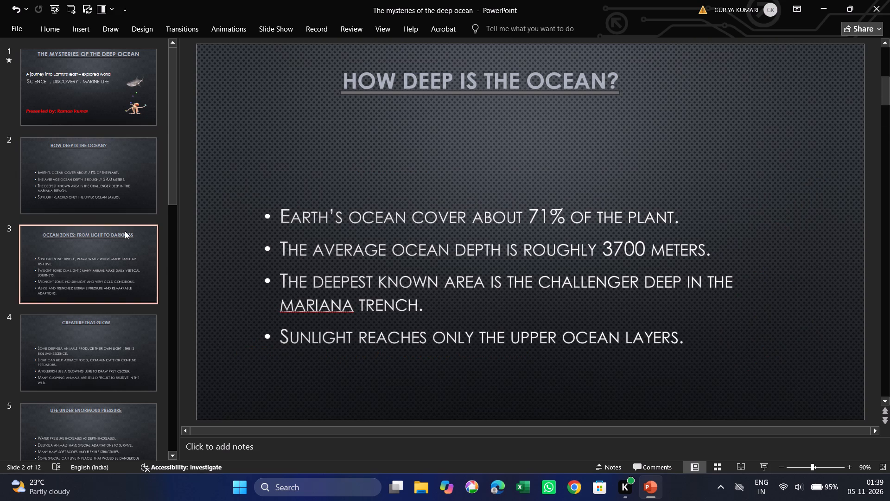
pyautogui.click(131, 344)
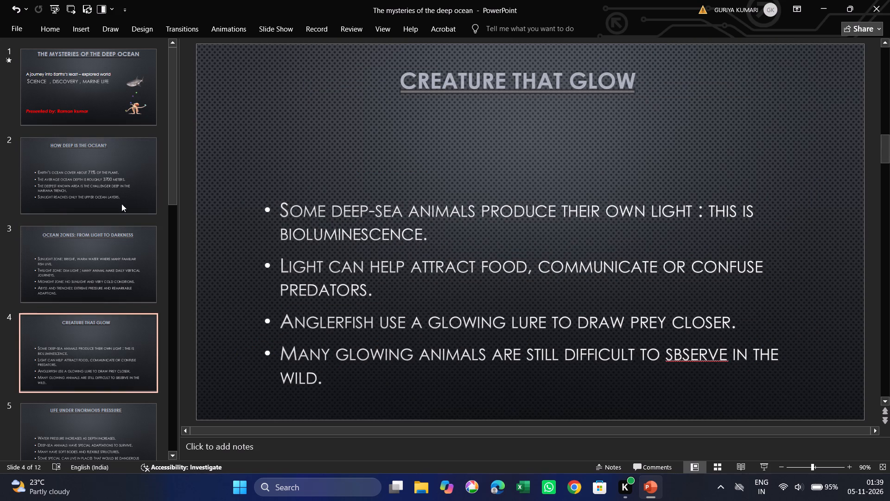
# Draw a rectangle on slide 1 directly below the "Presented by" line, as wide as that text and reaching the slide's bottom edge.
pyautogui.click(103, 118)
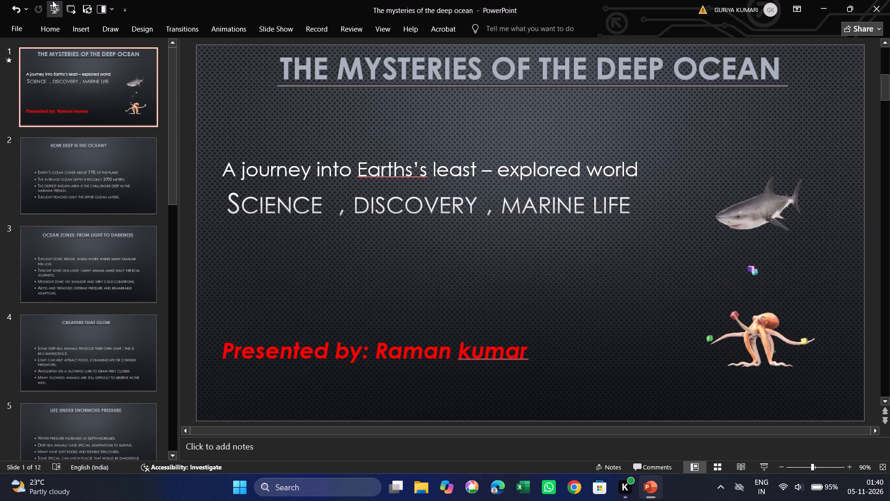
pyautogui.click(89, 27)
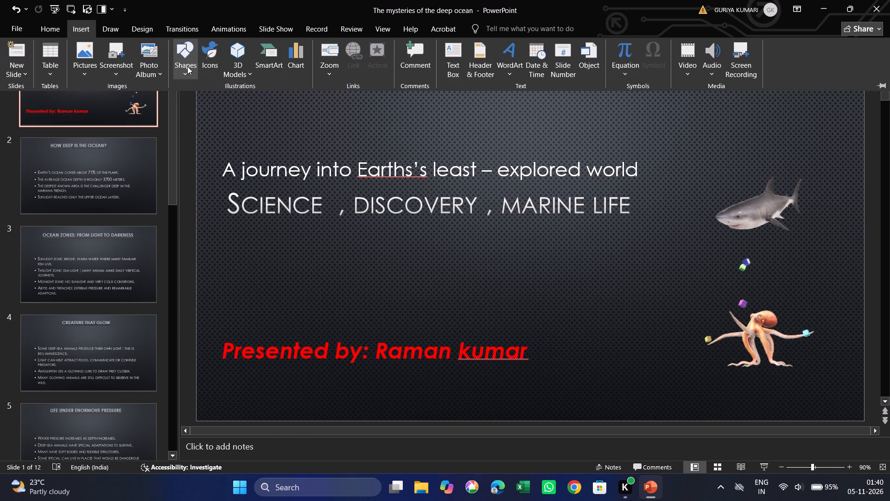
pyautogui.click(187, 66)
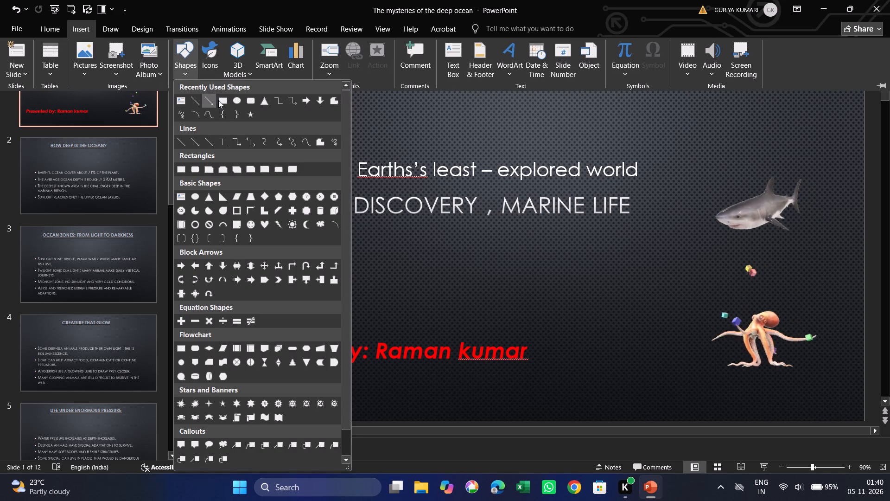
pyautogui.click(219, 100)
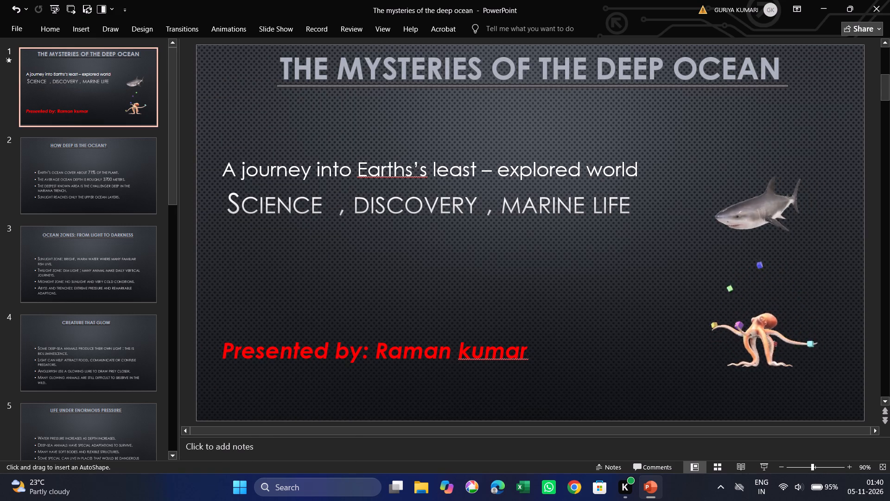
pyautogui.moveTo(222, 362); pyautogui.dragTo(378, 384)
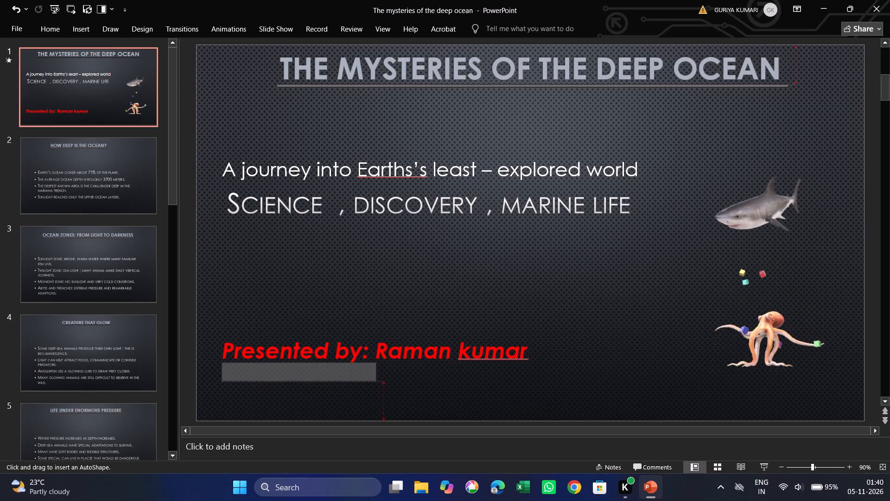
pyautogui.moveTo(378, 384); pyautogui.dragTo(509, 378)
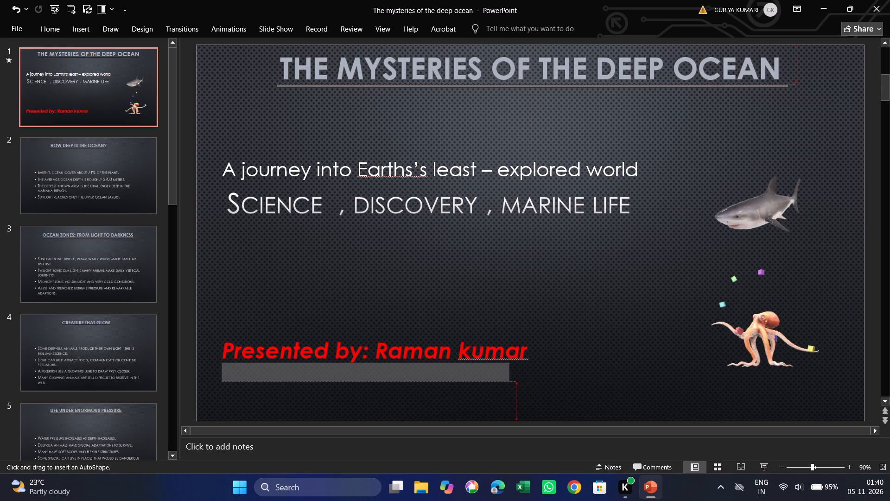
pyautogui.moveTo(509, 378); pyautogui.dragTo(547, 381)
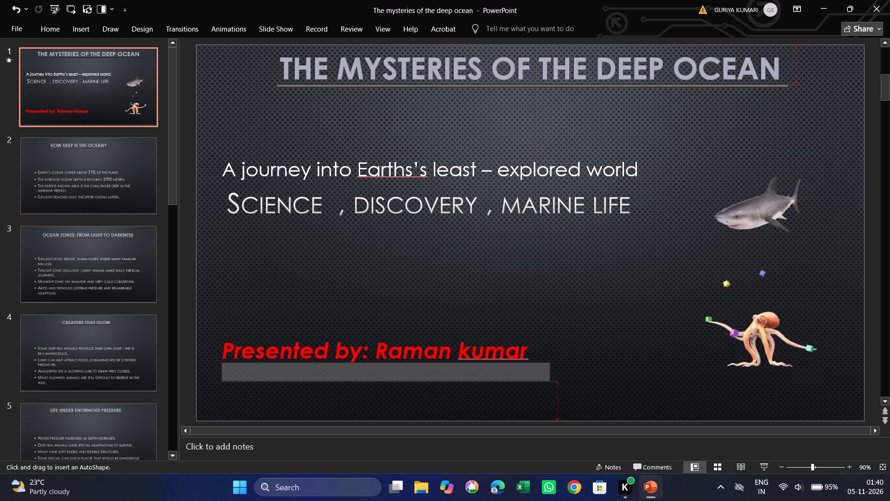
pyautogui.moveTo(547, 381); pyautogui.dragTo(530, 425)
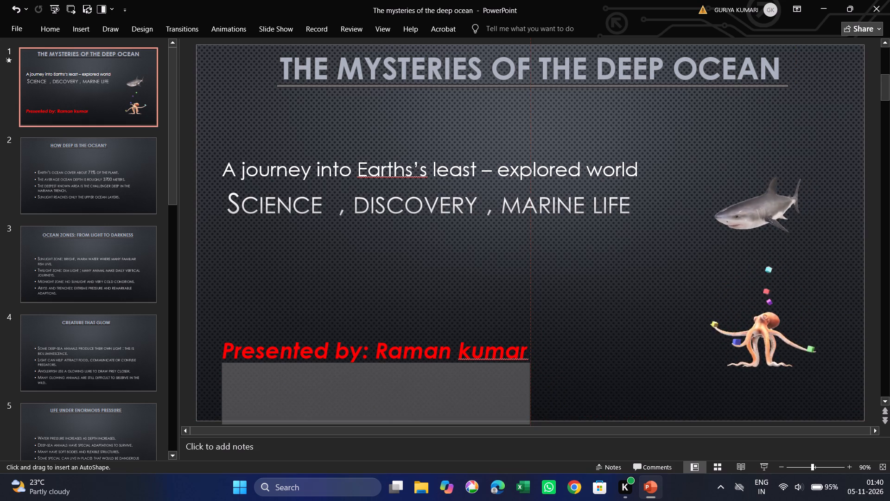
pyautogui.moveTo(530, 425); pyautogui.dragTo(530, 423)
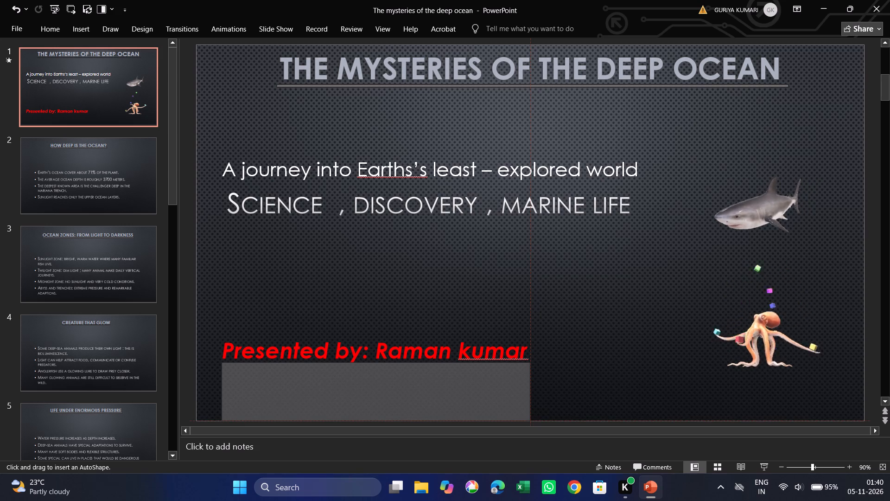
pyautogui.moveTo(530, 423); pyautogui.dragTo(536, 423)
# Shift the rectangle slightly up and left, and stretch its lower side to the bottom edge of slide 1.
pyautogui.click(457, 405)
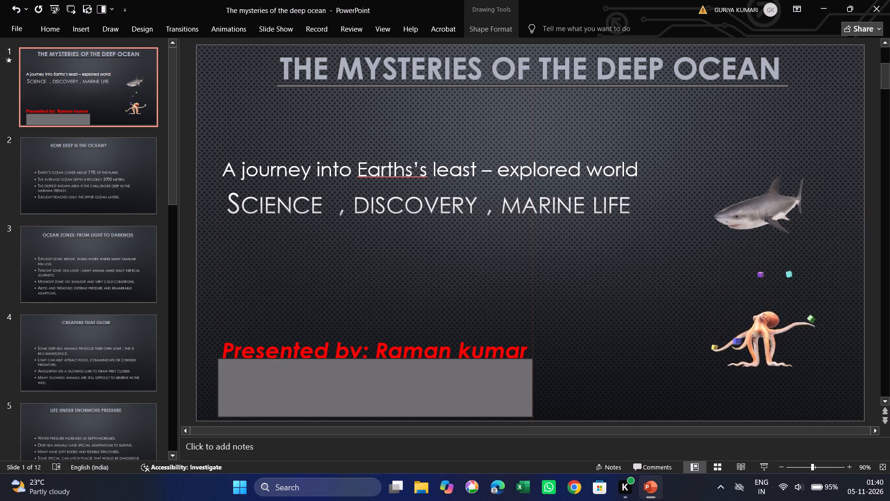
pyautogui.click(534, 385)
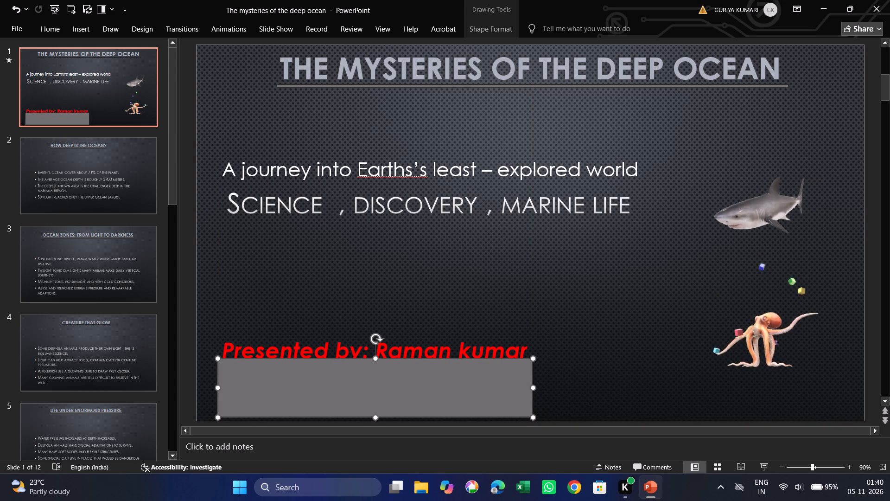
pyautogui.moveTo(375, 417); pyautogui.dragTo(375, 422)
pyautogui.click(669, 321)
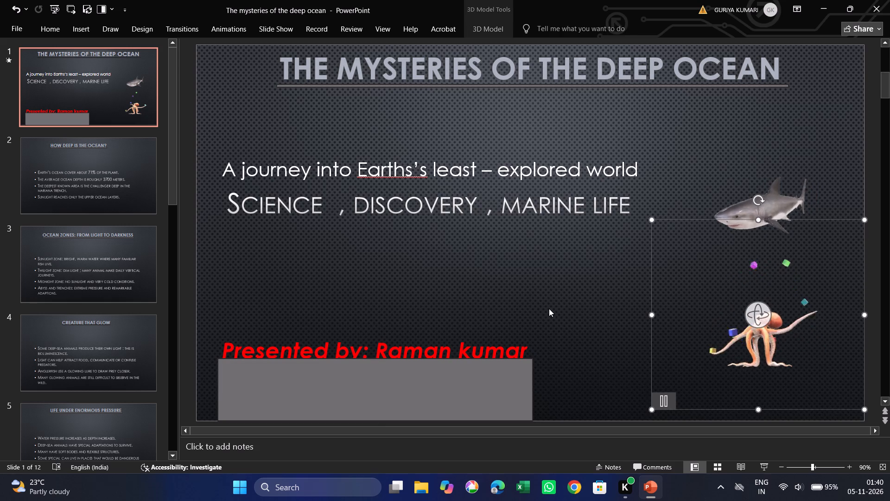
pyautogui.click(549, 308)
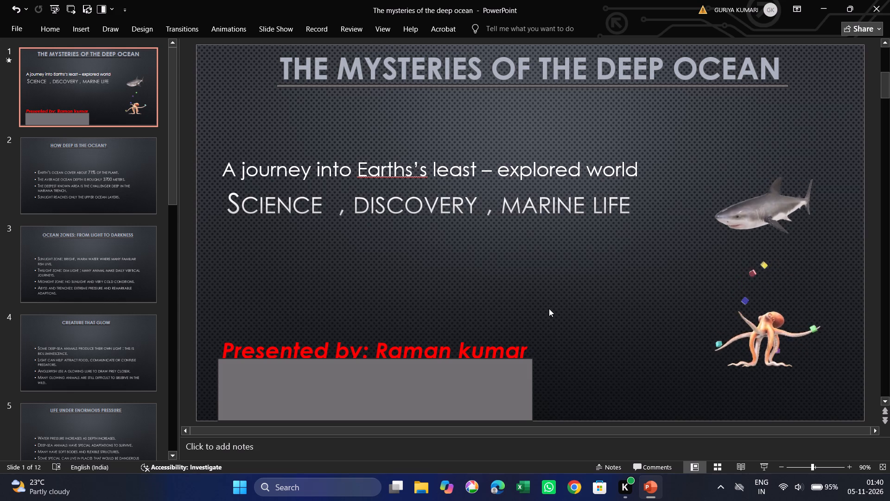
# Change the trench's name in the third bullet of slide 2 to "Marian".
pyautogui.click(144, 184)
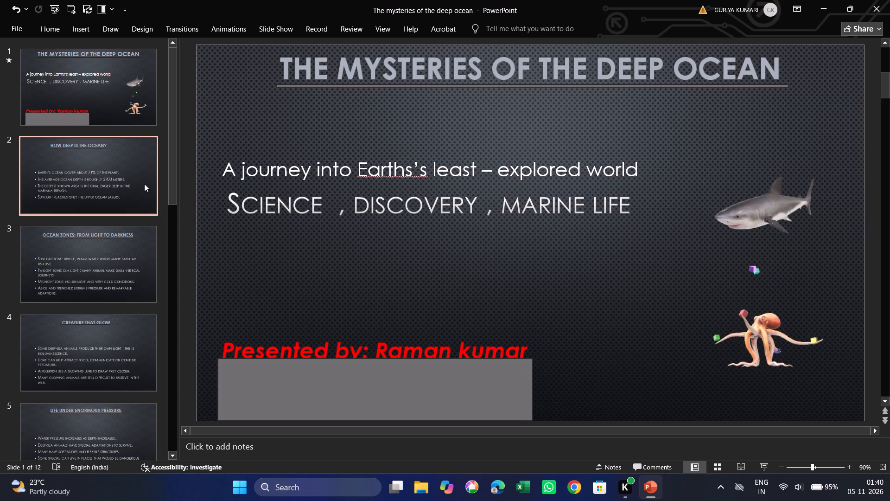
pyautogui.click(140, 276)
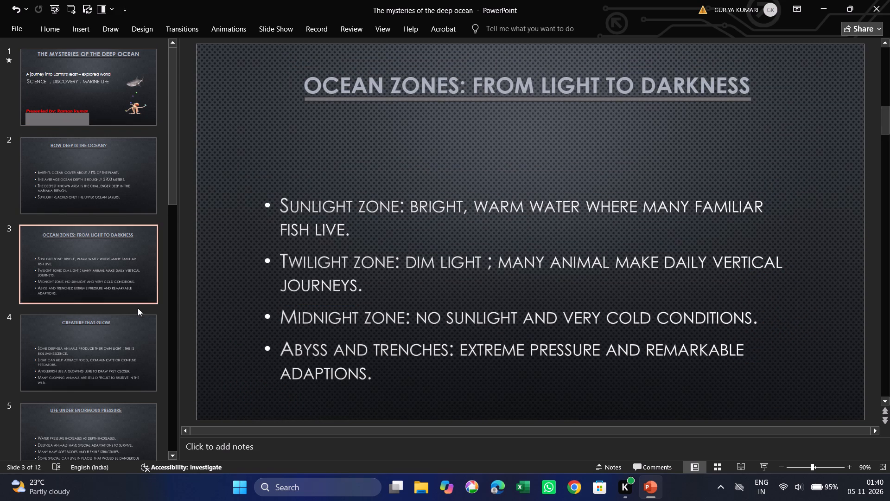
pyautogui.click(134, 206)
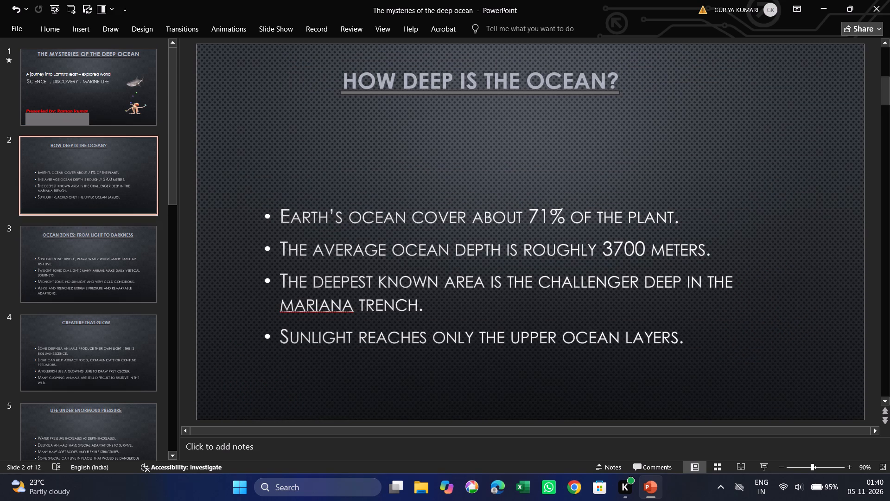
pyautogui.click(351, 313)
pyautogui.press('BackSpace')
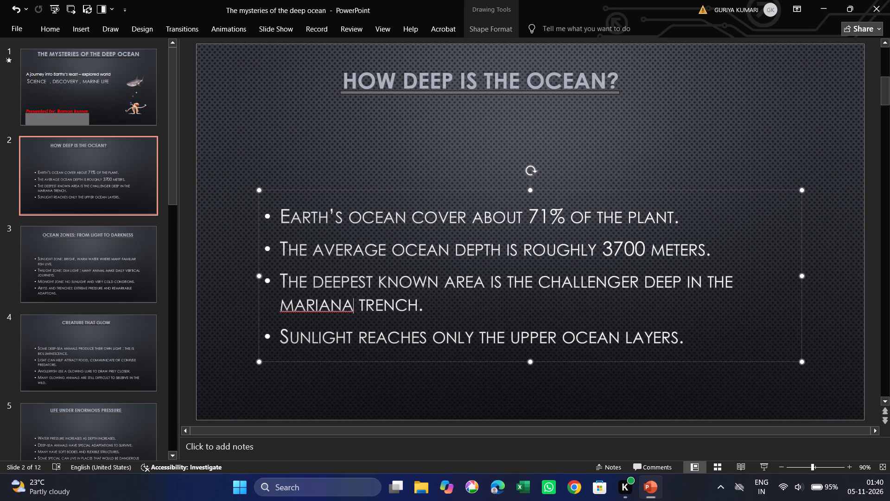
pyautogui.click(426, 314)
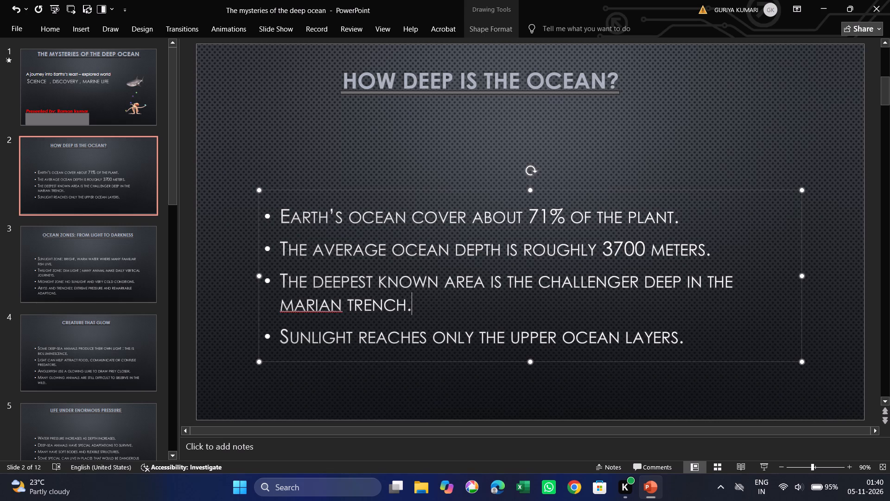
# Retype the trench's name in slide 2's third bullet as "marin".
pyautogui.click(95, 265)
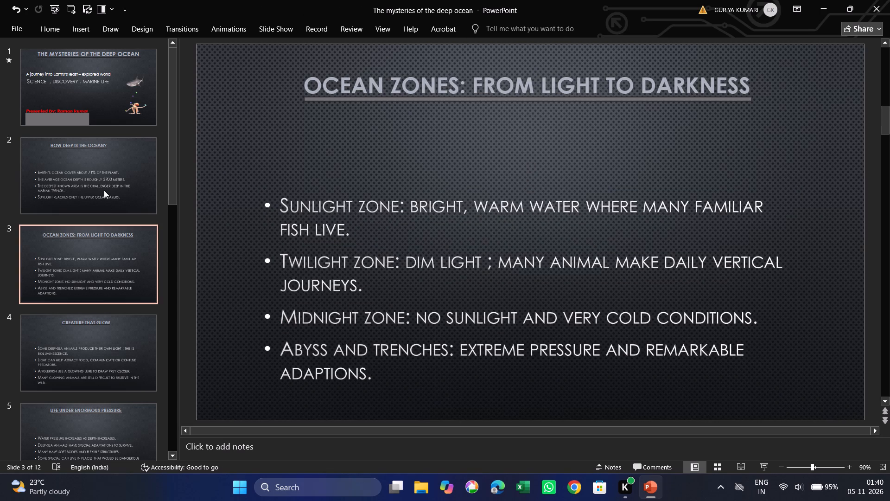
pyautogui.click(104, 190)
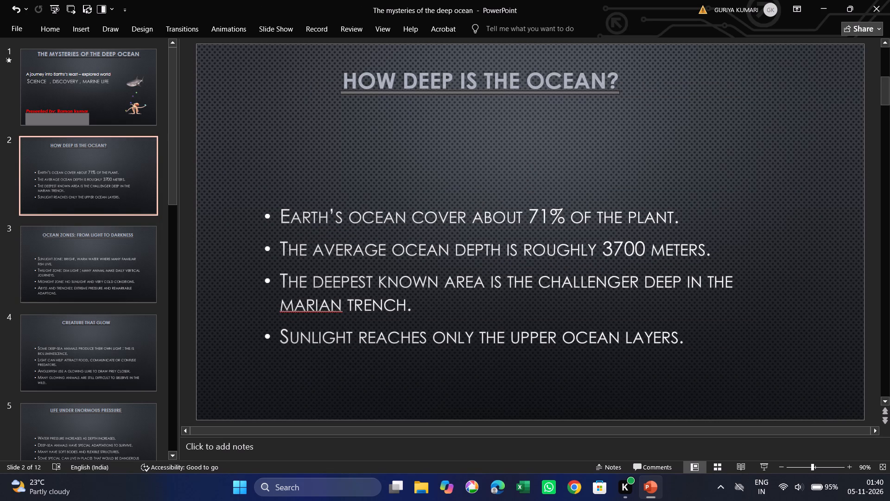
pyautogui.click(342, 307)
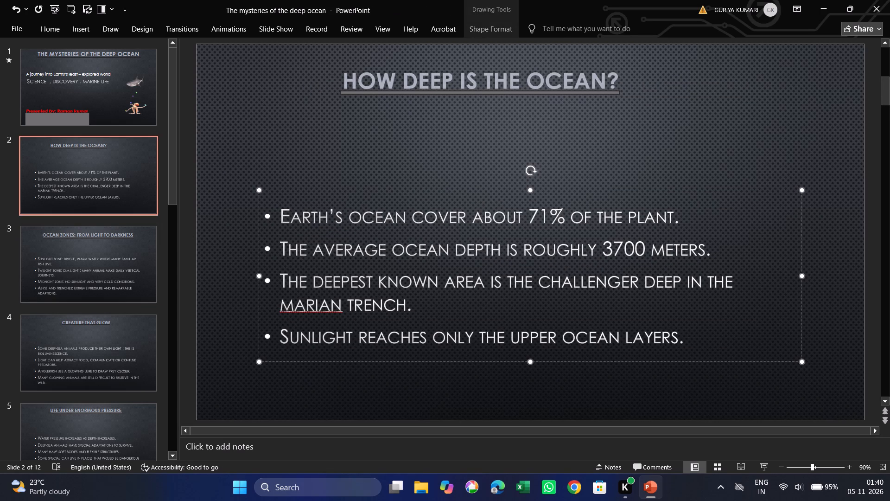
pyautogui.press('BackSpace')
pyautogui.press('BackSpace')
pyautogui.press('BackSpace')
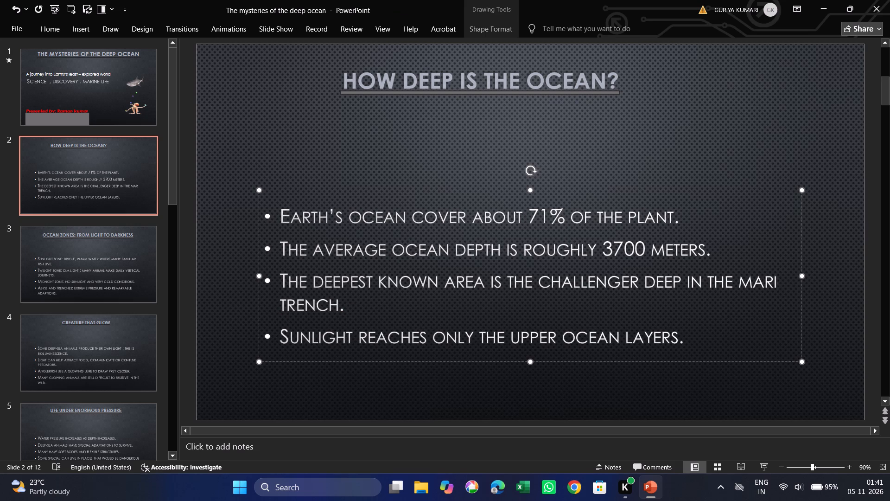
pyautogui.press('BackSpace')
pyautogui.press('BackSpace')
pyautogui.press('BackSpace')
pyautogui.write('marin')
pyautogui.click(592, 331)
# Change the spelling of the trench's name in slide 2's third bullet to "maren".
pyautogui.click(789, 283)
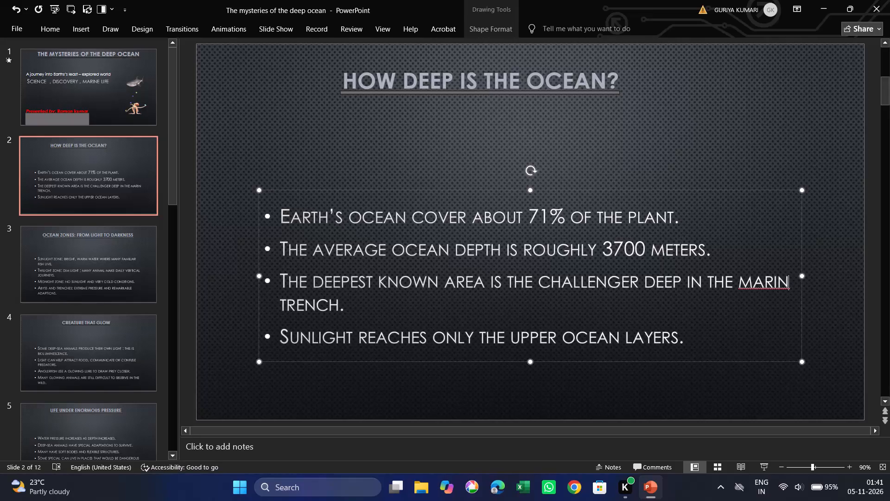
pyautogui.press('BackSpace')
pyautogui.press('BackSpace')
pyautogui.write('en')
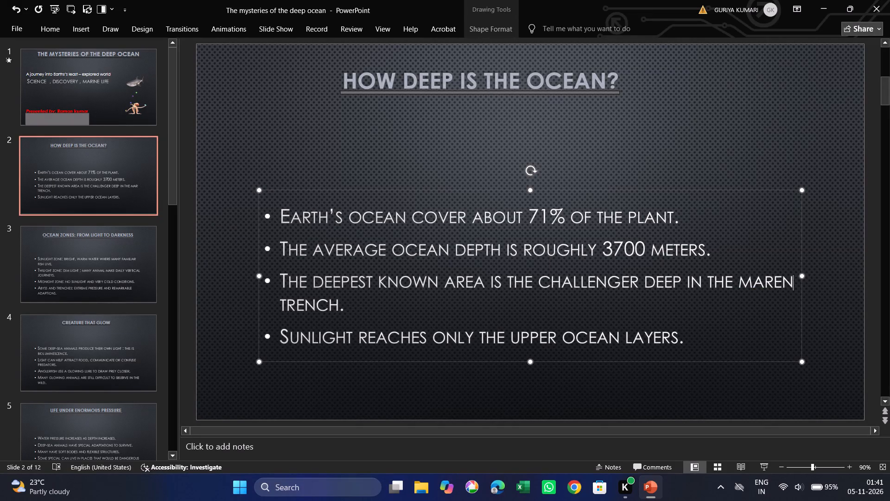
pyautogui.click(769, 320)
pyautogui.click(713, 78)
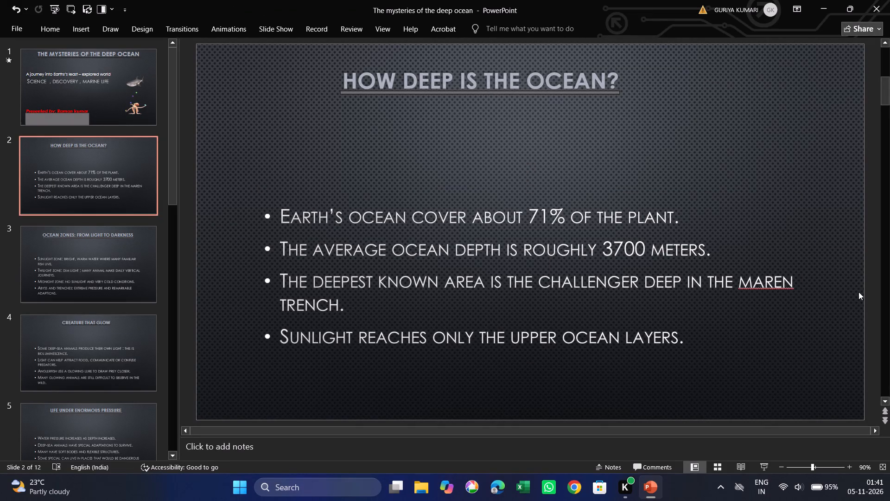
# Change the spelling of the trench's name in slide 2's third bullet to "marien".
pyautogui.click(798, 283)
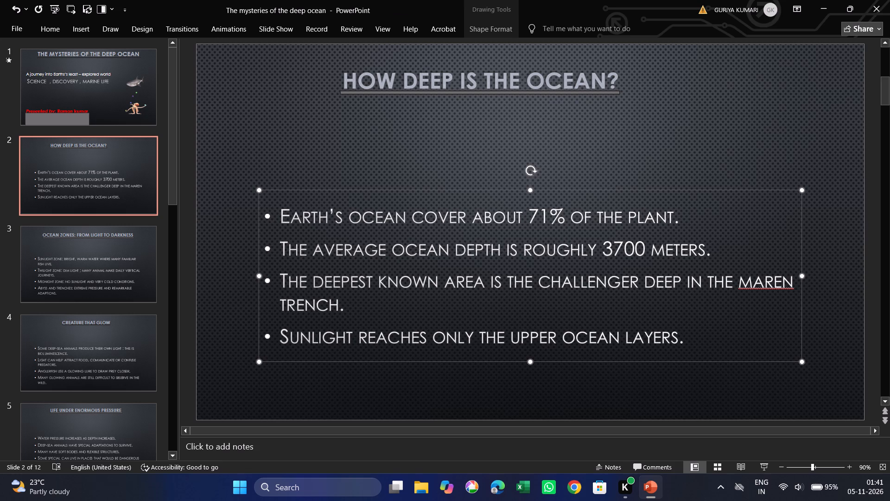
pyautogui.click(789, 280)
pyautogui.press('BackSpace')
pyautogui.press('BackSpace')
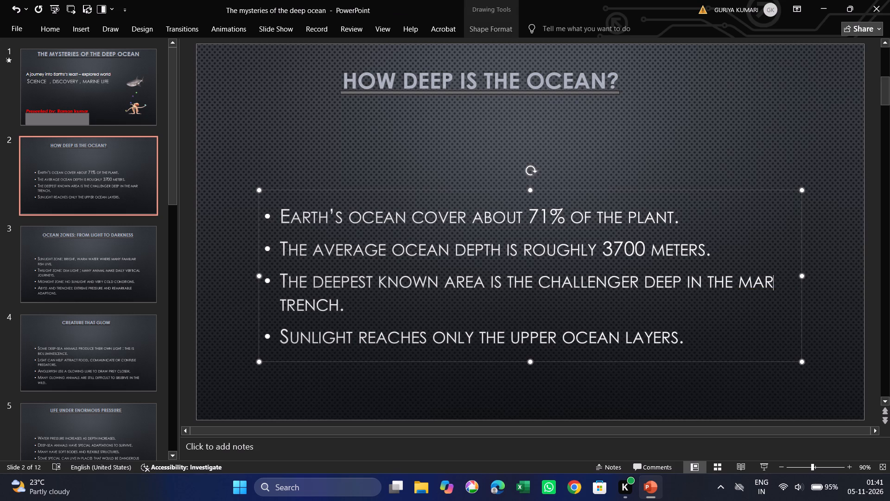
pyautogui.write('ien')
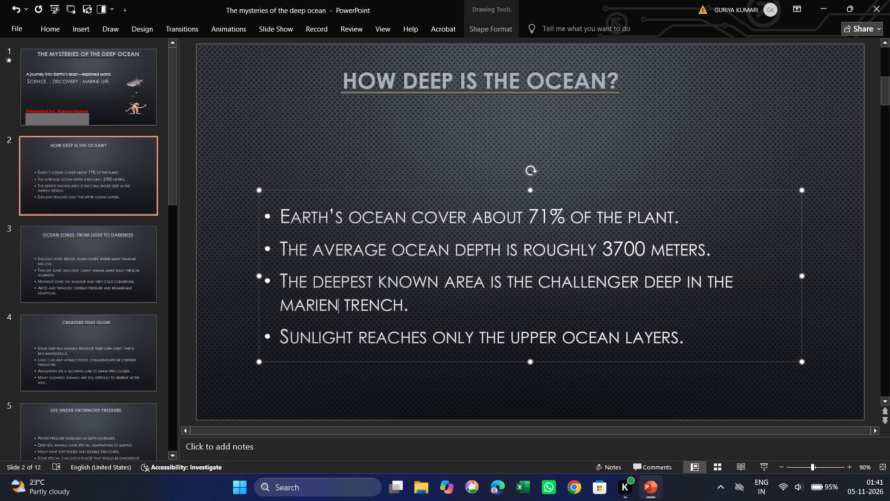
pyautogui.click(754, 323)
# Delete the trench's name "marien" from slide 2's third bullet so the sentence ends with "in the trench.".
pyautogui.click(336, 301)
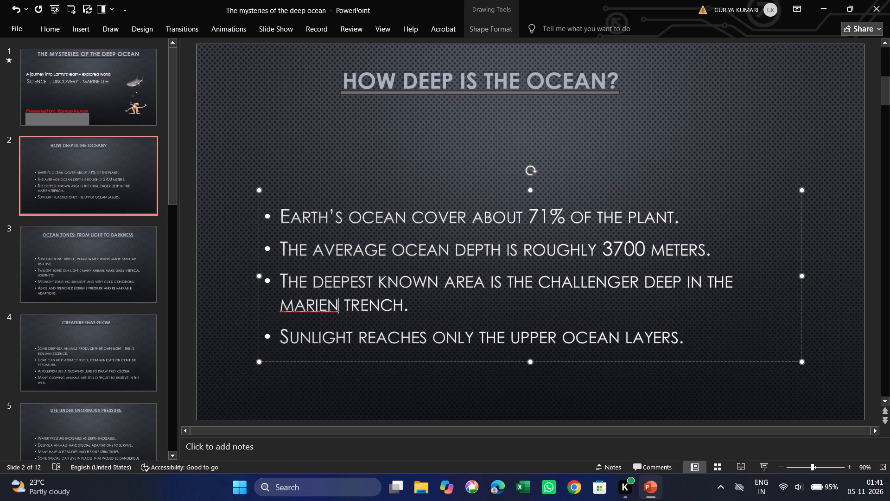
pyautogui.press('BackSpace')
pyautogui.press('BackSpace')
pyautogui.press('BackSpace')
pyautogui.press('BackSpace')
pyautogui.press('BackSpace')
pyautogui.press('BackSpace')
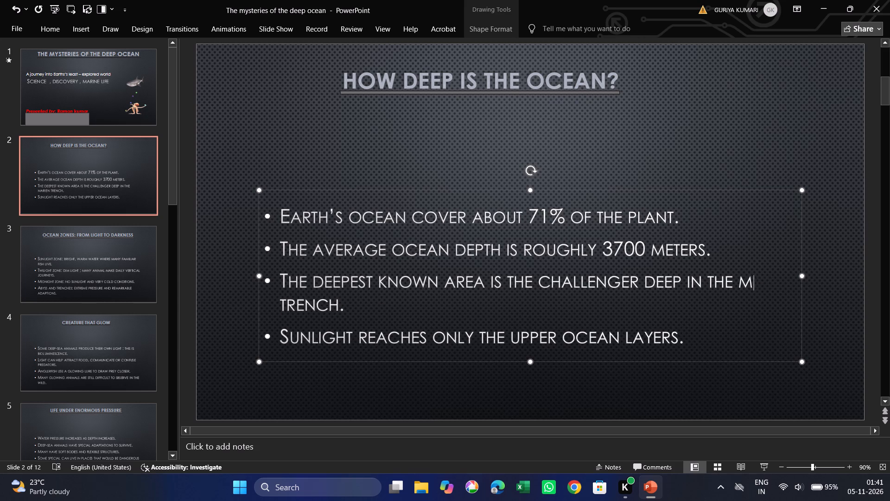
pyautogui.press('BackSpace')
pyautogui.press('BackSpace')
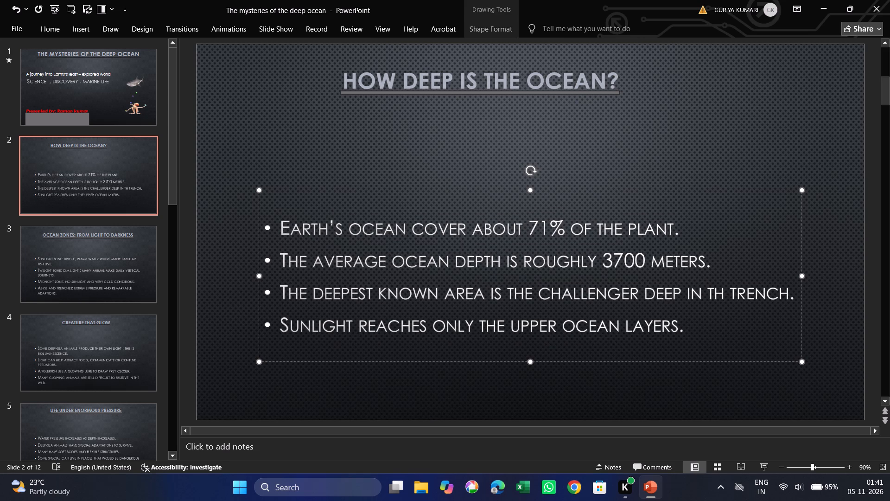
pyautogui.press('e')
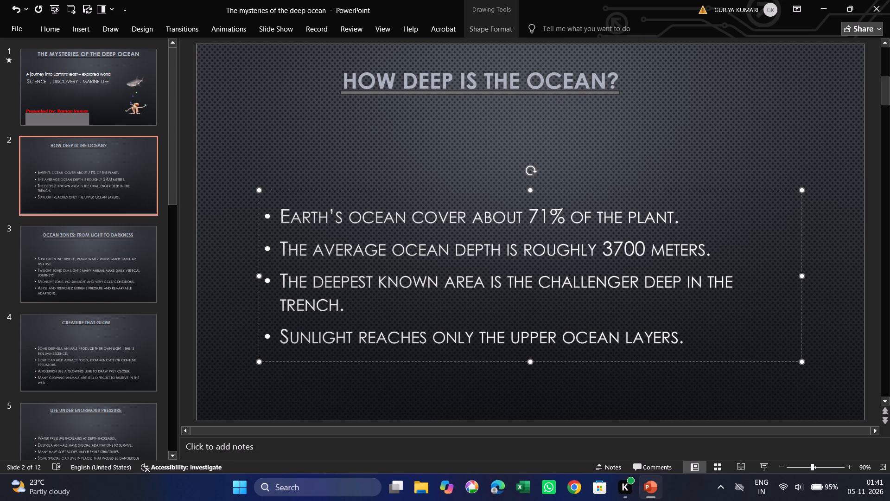
pyautogui.click(678, 342)
pyautogui.click(589, 454)
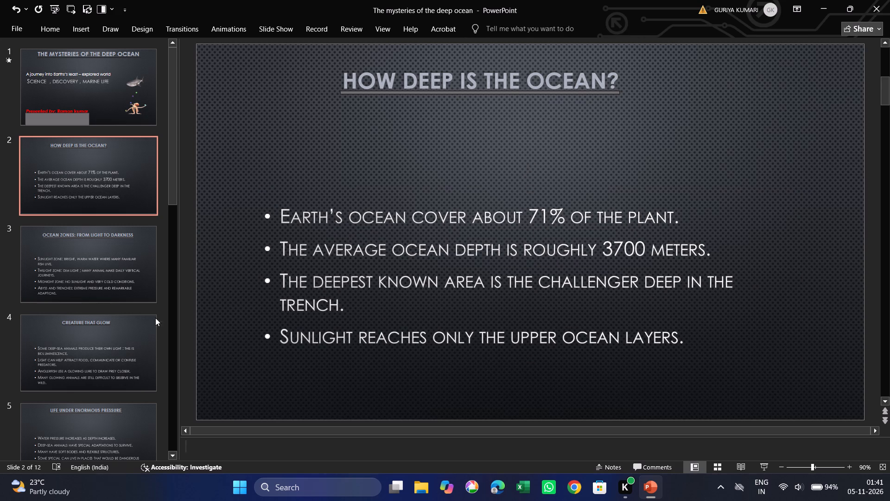
# Look through slides 3 to 12 to check their titles and bullet text.
pyautogui.click(63, 247)
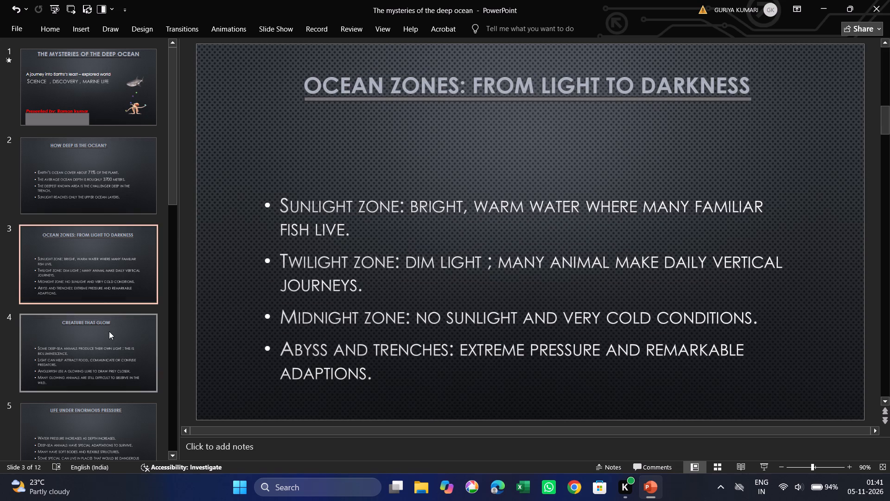
pyautogui.click(109, 331)
pyautogui.scroll(-1, 117, 346)
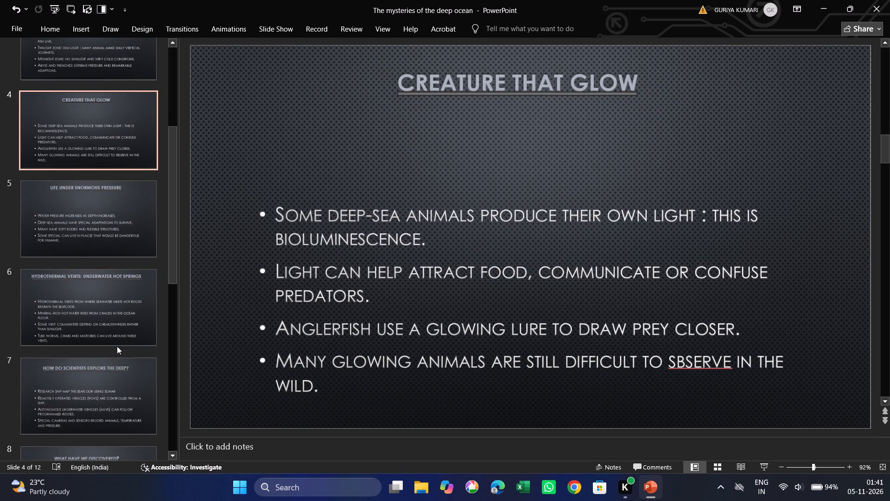
pyautogui.scroll(-1, 117, 346)
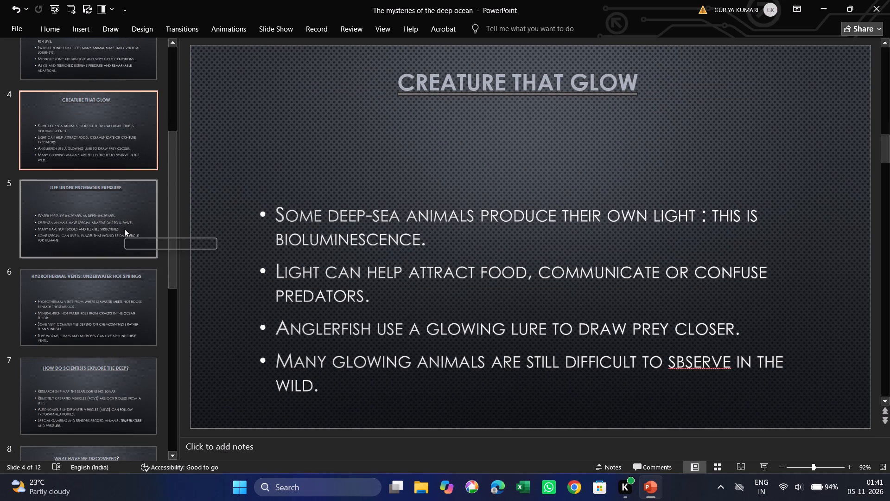
pyautogui.click(124, 229)
pyautogui.click(129, 299)
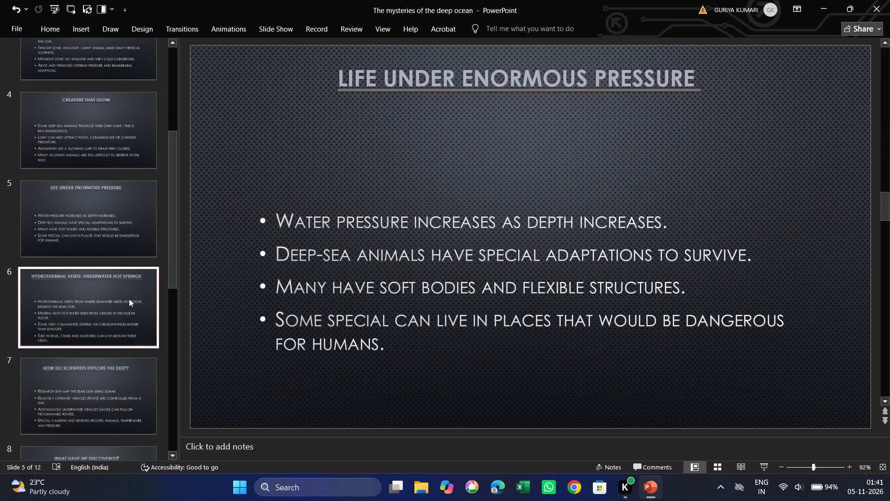
pyautogui.click(140, 385)
pyautogui.scroll(-1, 140, 385)
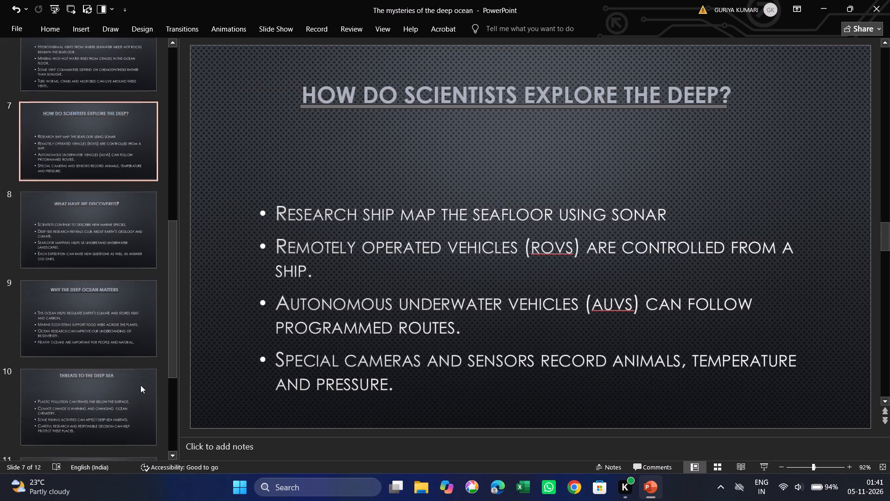
pyautogui.scroll(-1, 140, 385)
pyautogui.click(135, 239)
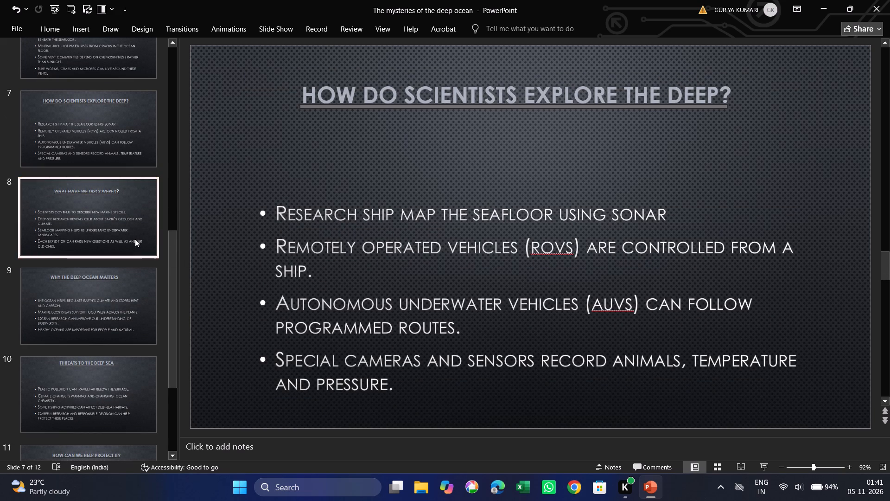
pyautogui.click(146, 294)
pyautogui.scroll(-1, 146, 294)
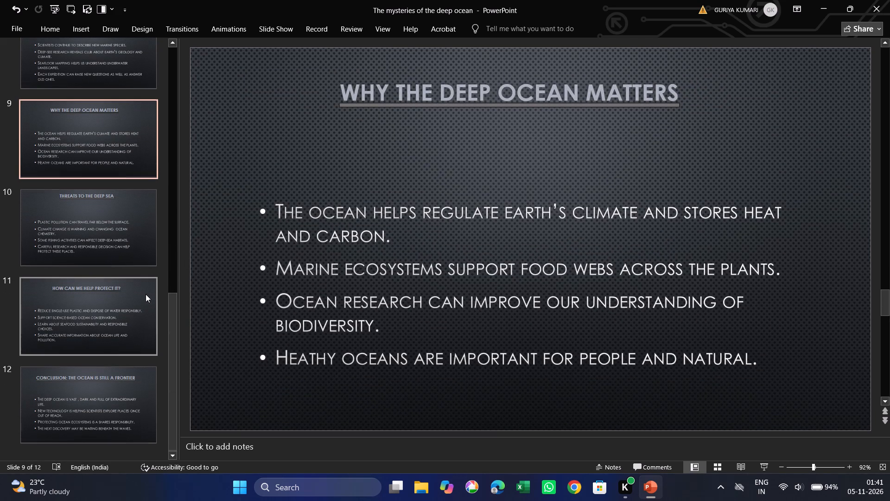
pyautogui.scroll(-1, 146, 294)
pyautogui.click(145, 243)
pyautogui.click(135, 312)
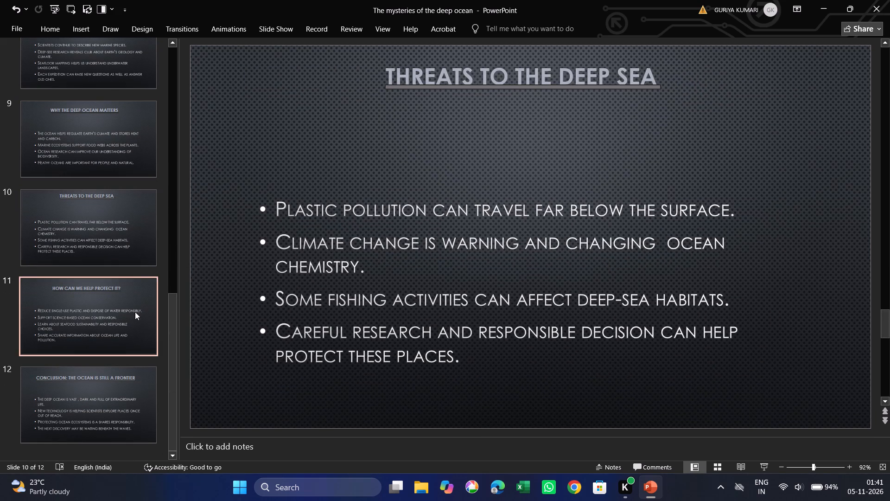
pyautogui.click(132, 383)
pyautogui.scroll(-1, 132, 383)
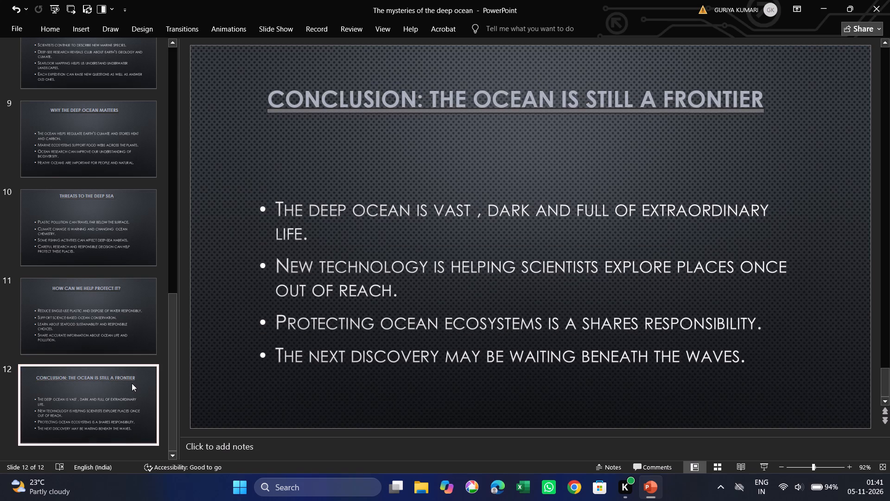
pyautogui.scroll(-1, 132, 383)
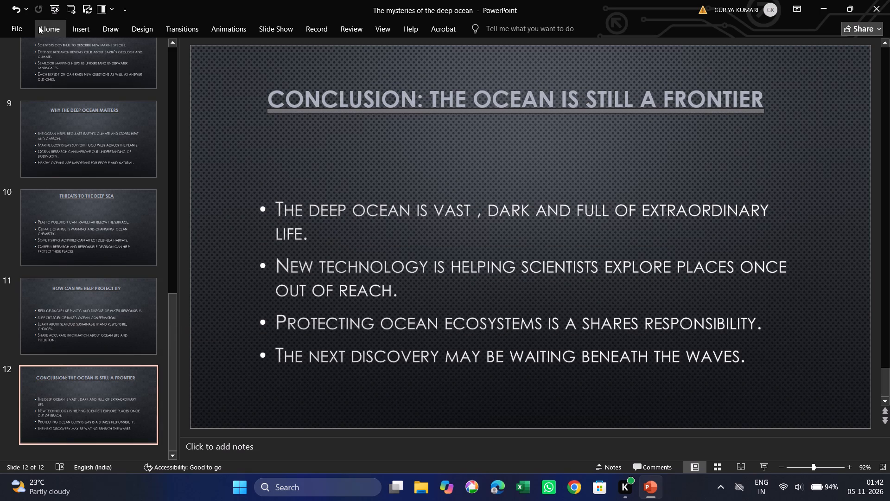
# Start a Save As of the presentation and browse for a folder to store it in.
pyautogui.click(19, 29)
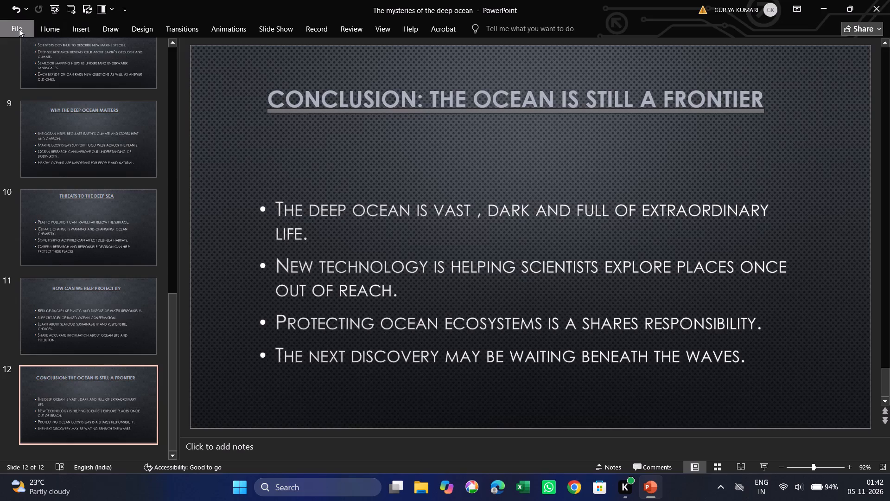
pyautogui.click(52, 189)
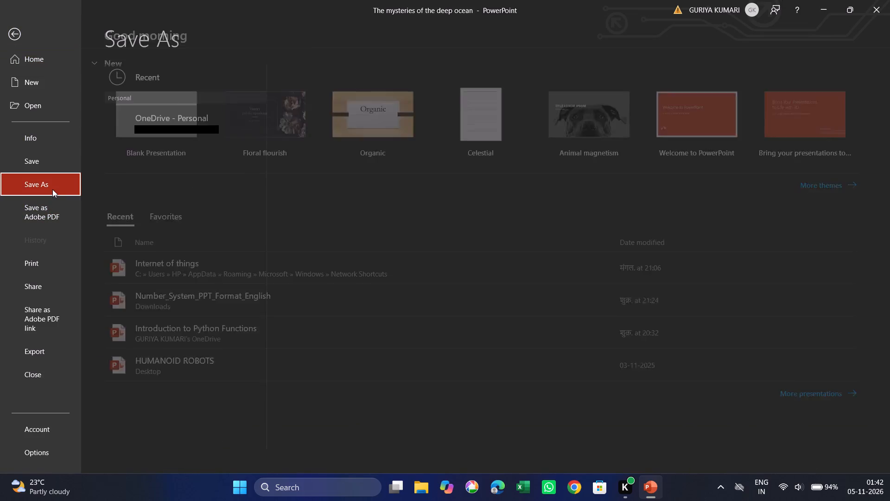
pyautogui.click(156, 287)
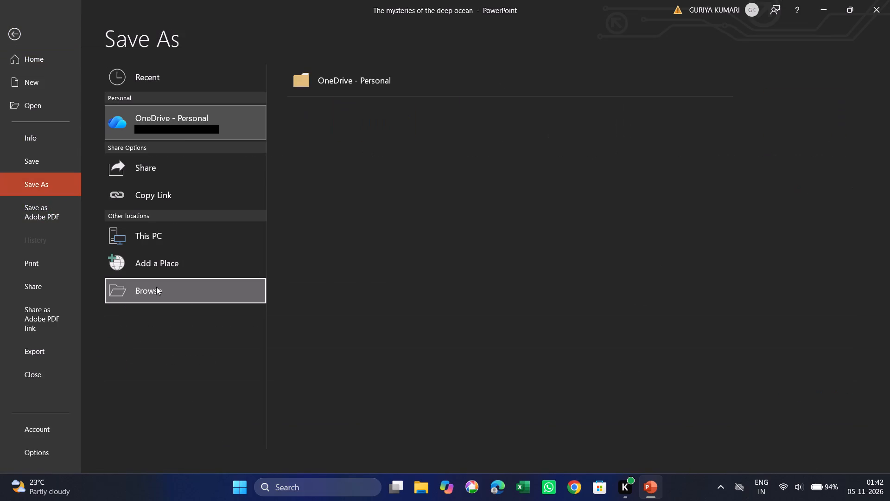
pyautogui.doubleClick(156, 287)
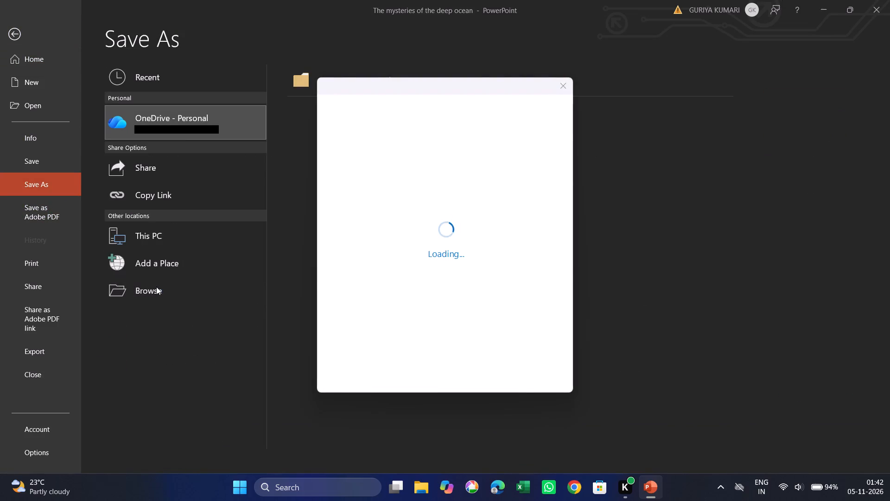
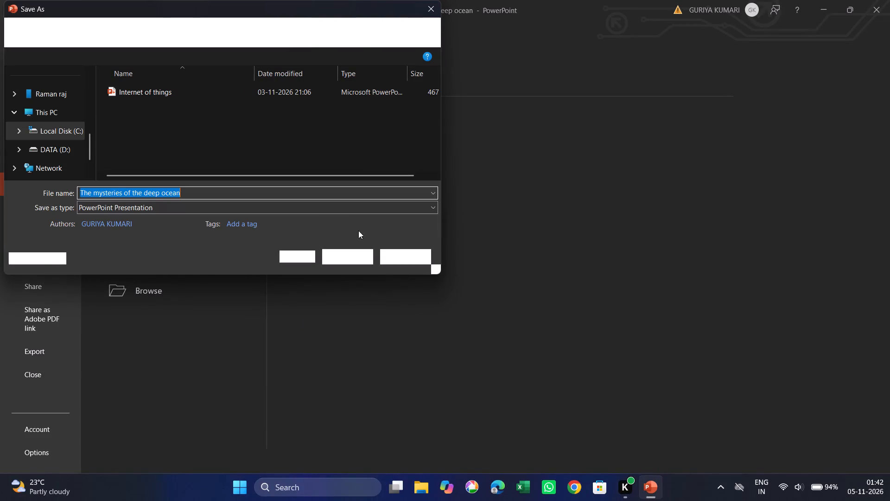
# Save the file as "The mysteries of the deep ocean" in PowerPoint Presentation format in the Network Shortcuts folder.
pyautogui.click(359, 252)
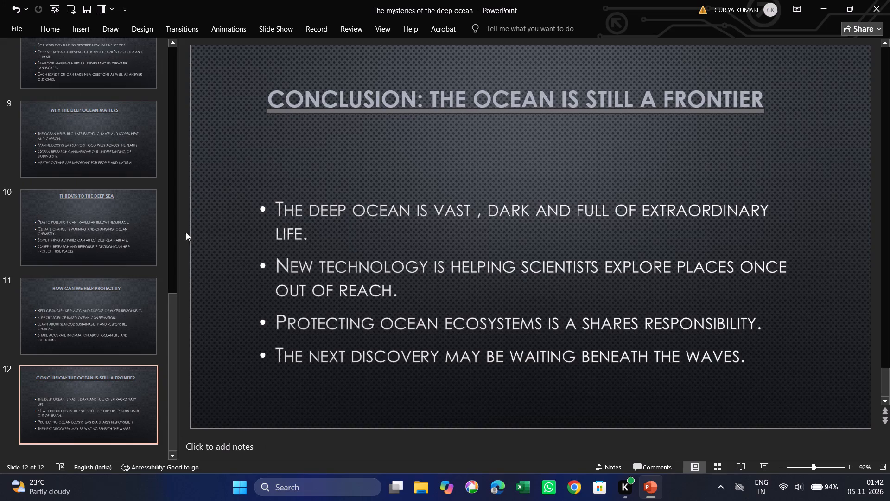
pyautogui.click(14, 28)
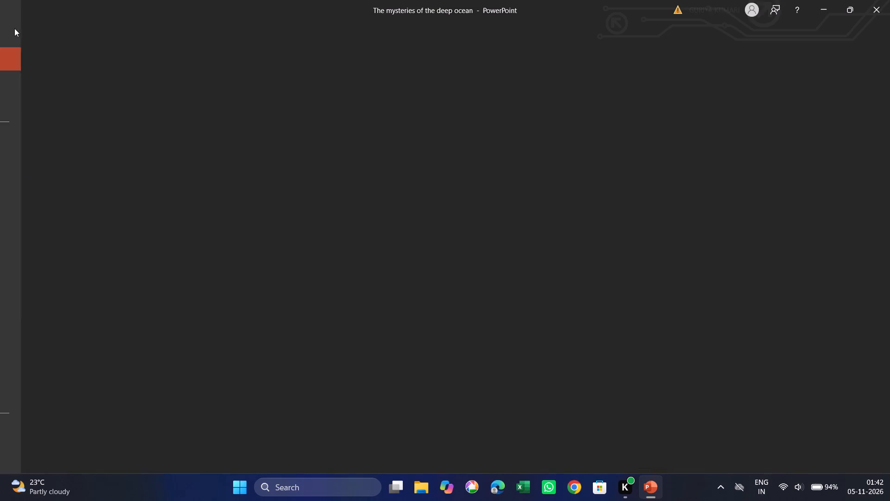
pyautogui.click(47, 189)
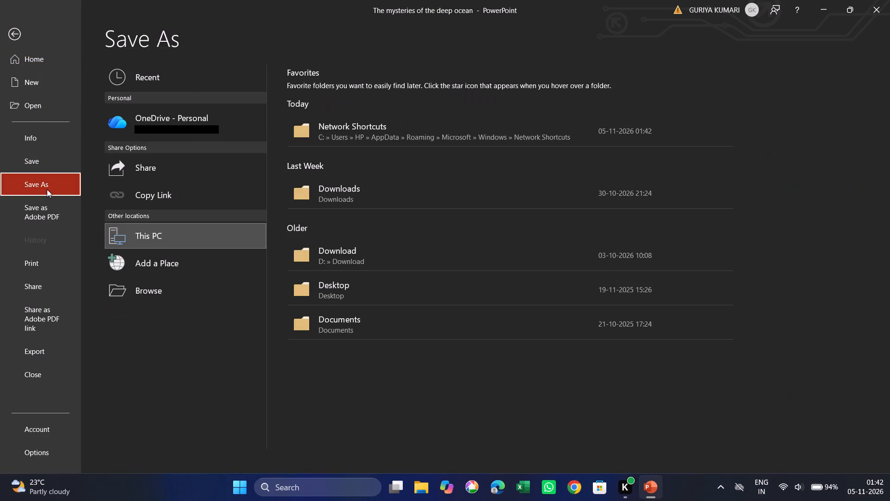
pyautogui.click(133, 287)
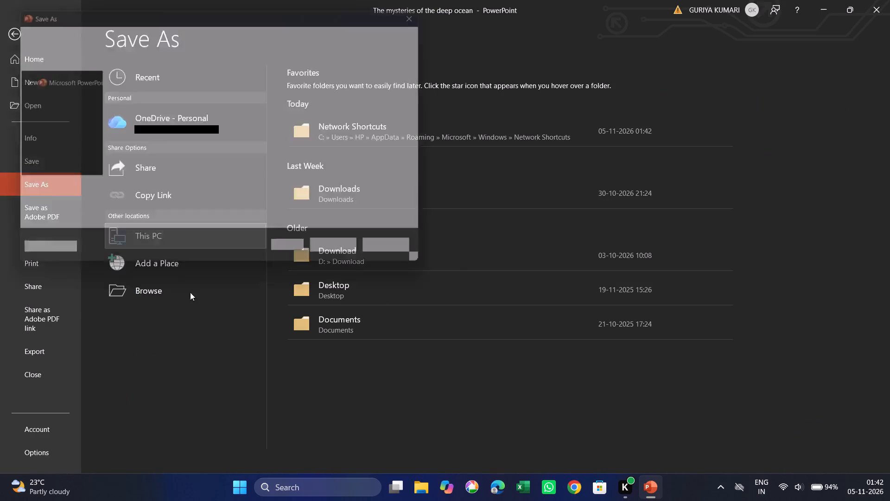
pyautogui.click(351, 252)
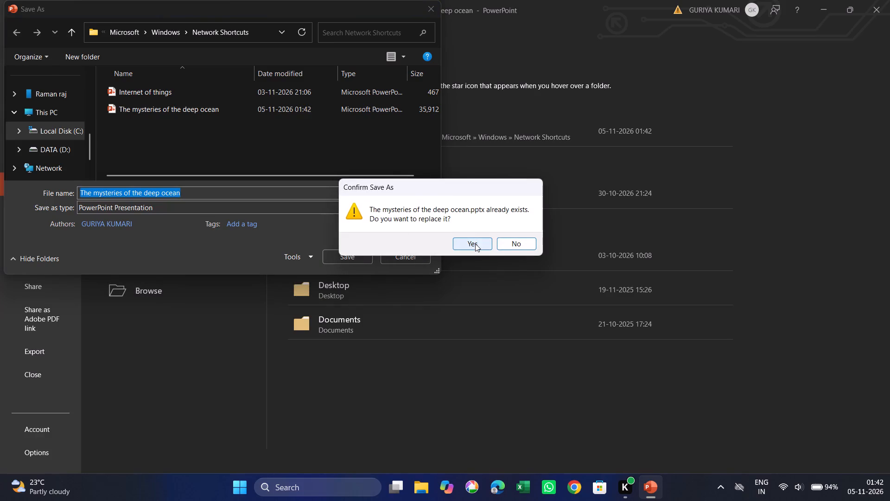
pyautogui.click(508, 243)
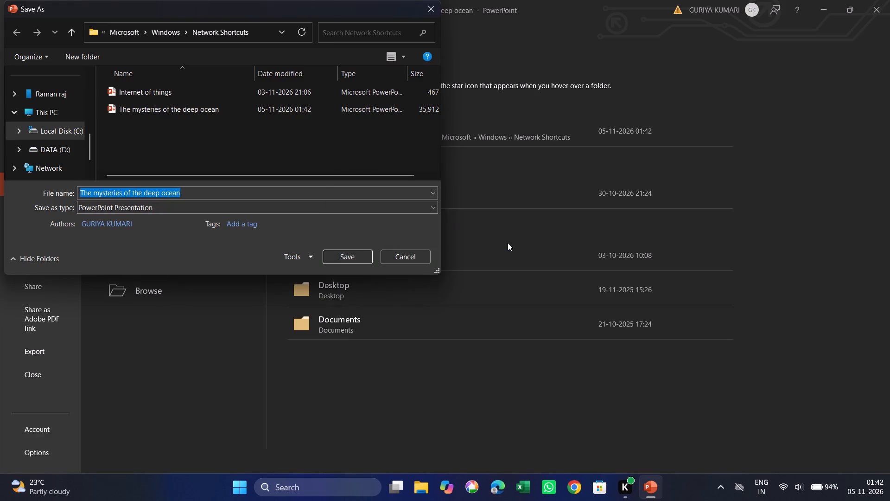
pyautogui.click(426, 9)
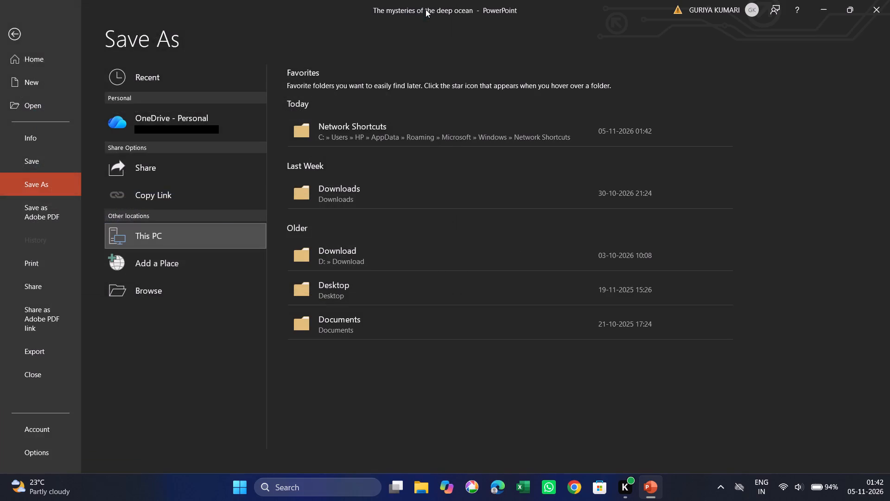